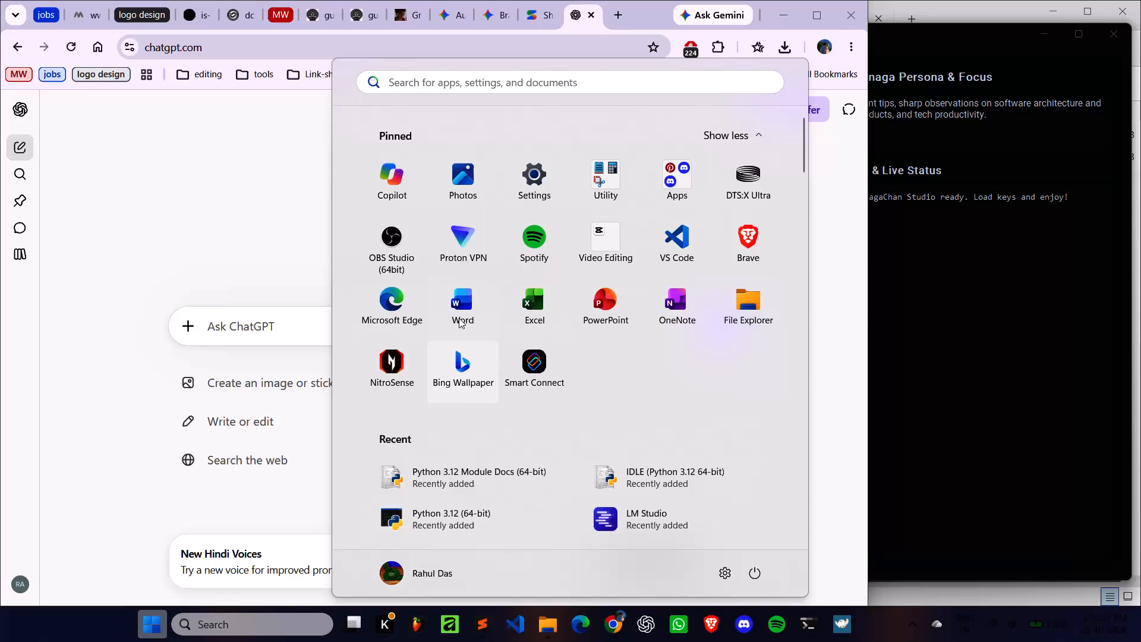
# Search the installed apps for Canva and launch it.
pyautogui.scroll(-6, 583, 519)
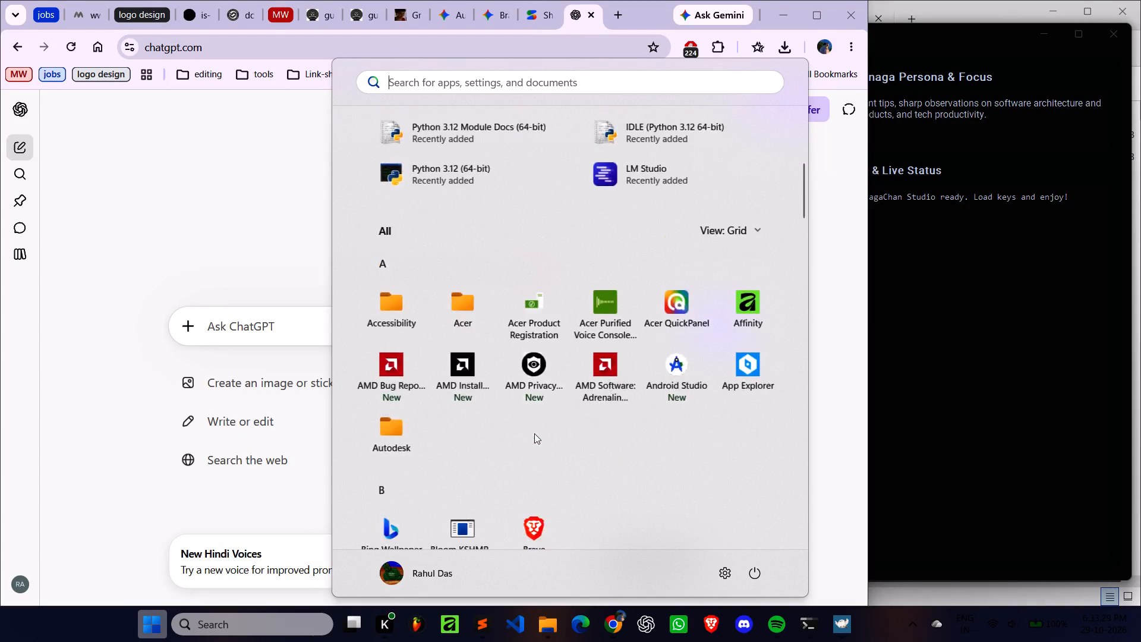
pyautogui.scroll(-13, 534, 433)
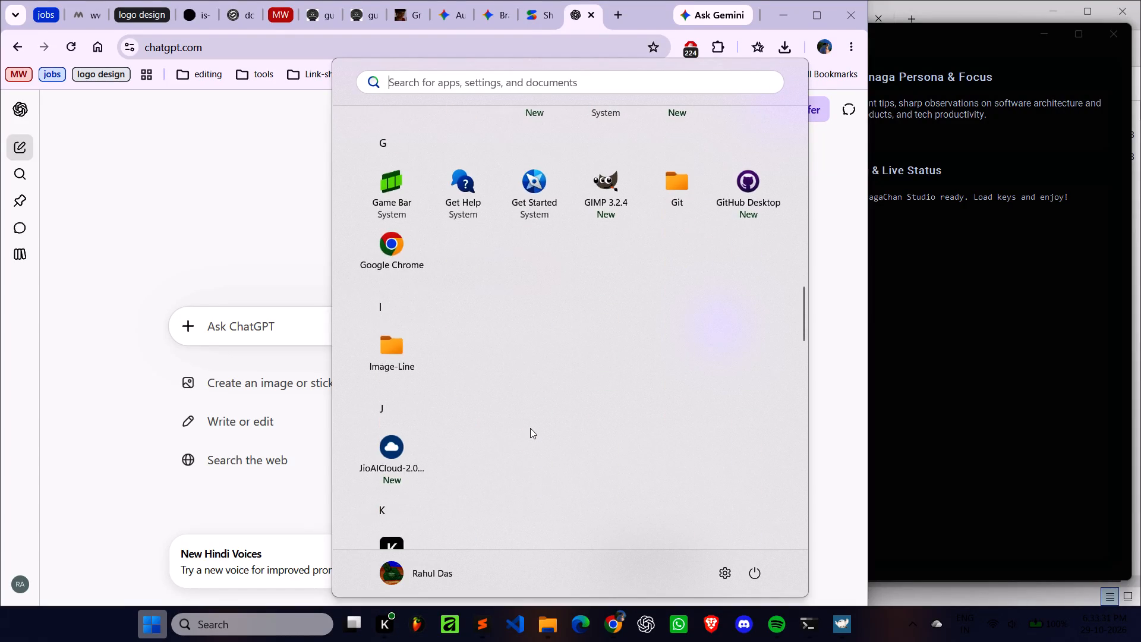
pyautogui.write('ca')
pyautogui.press('n')
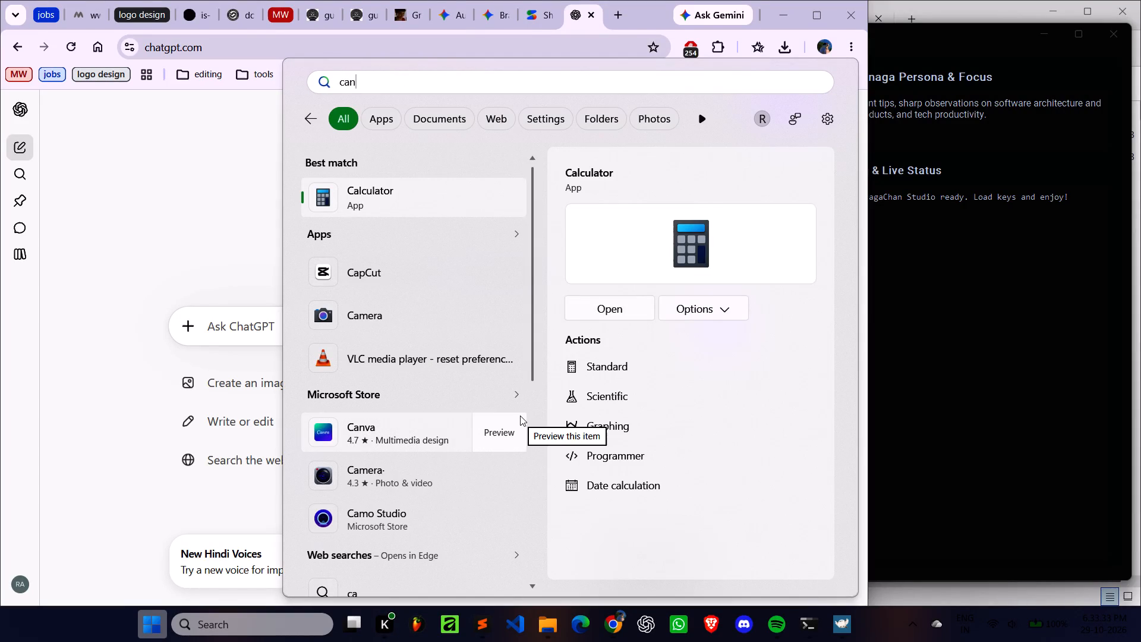
pyautogui.rightClick(376, 203)
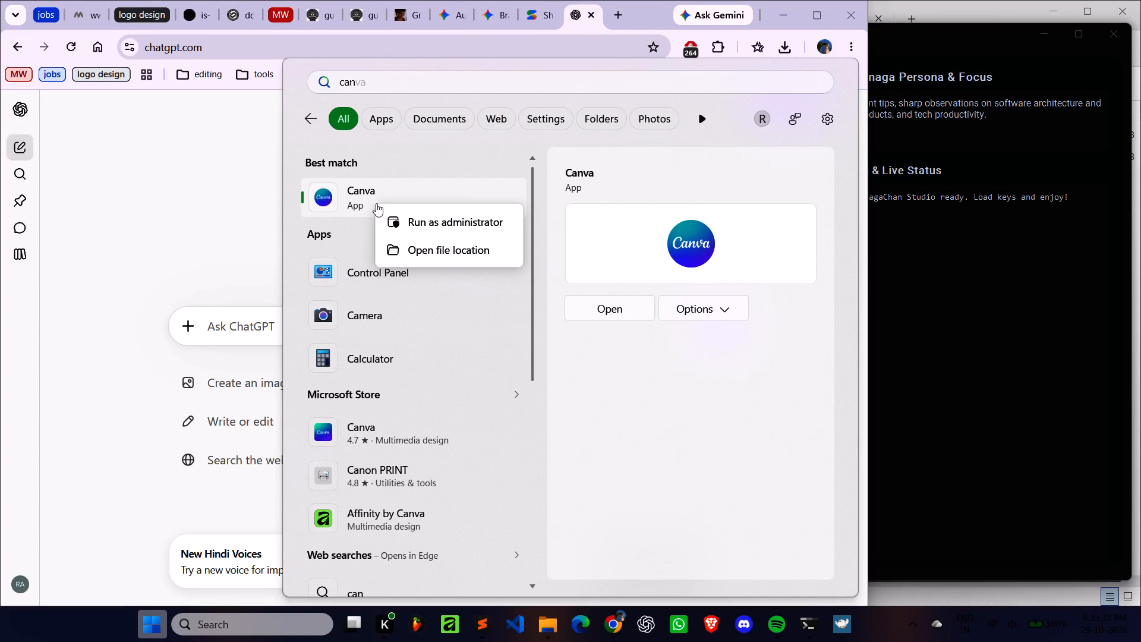
pyautogui.click(716, 312)
pyautogui.click(632, 313)
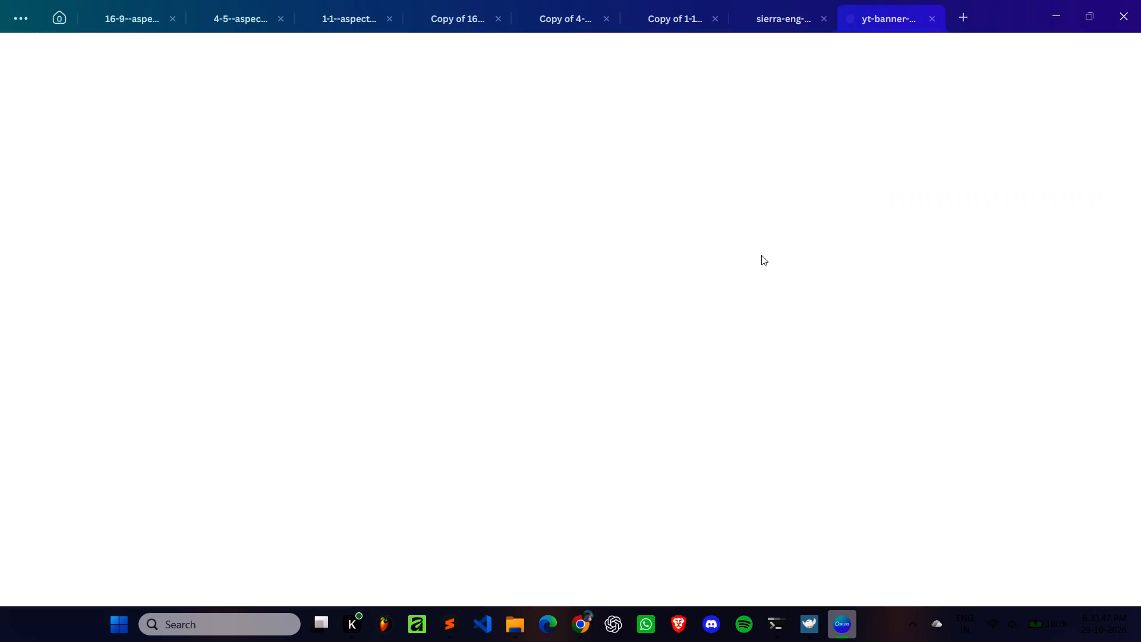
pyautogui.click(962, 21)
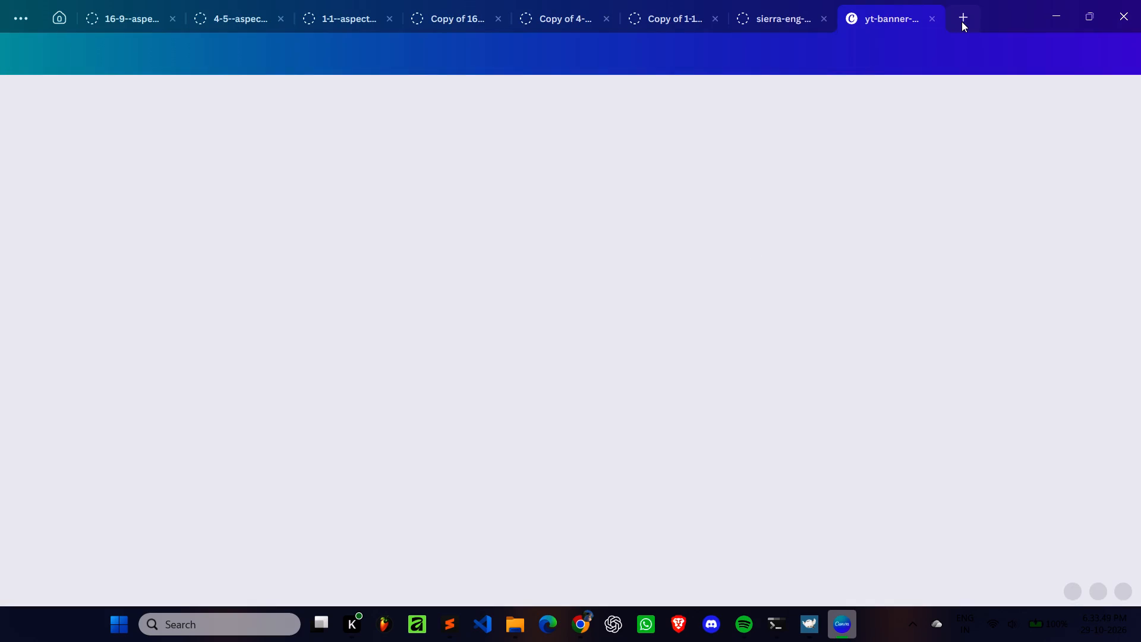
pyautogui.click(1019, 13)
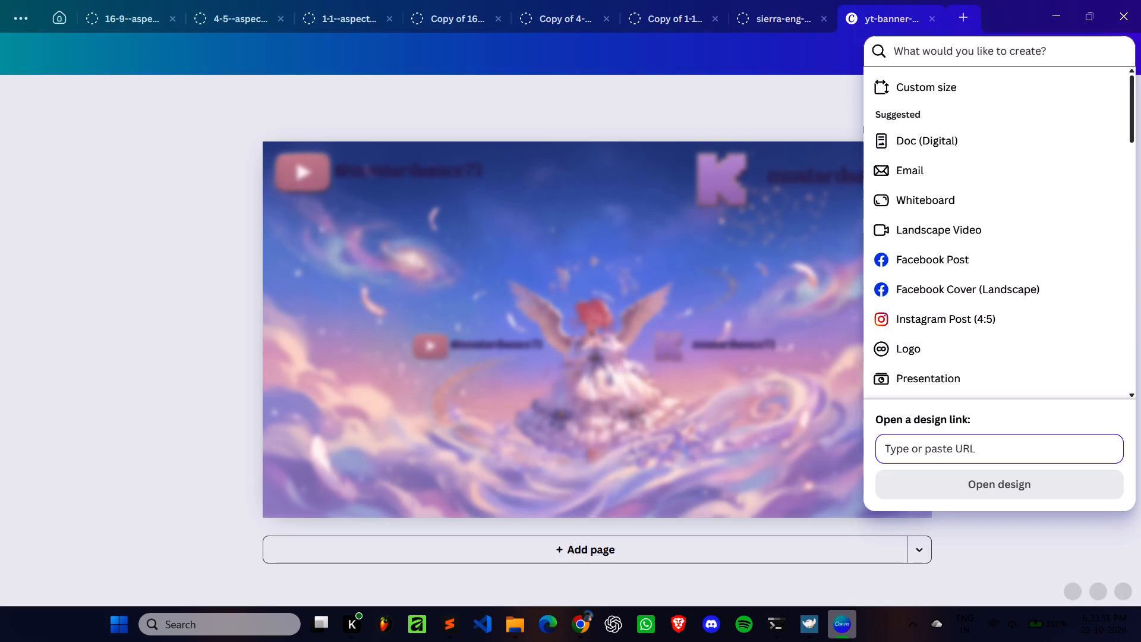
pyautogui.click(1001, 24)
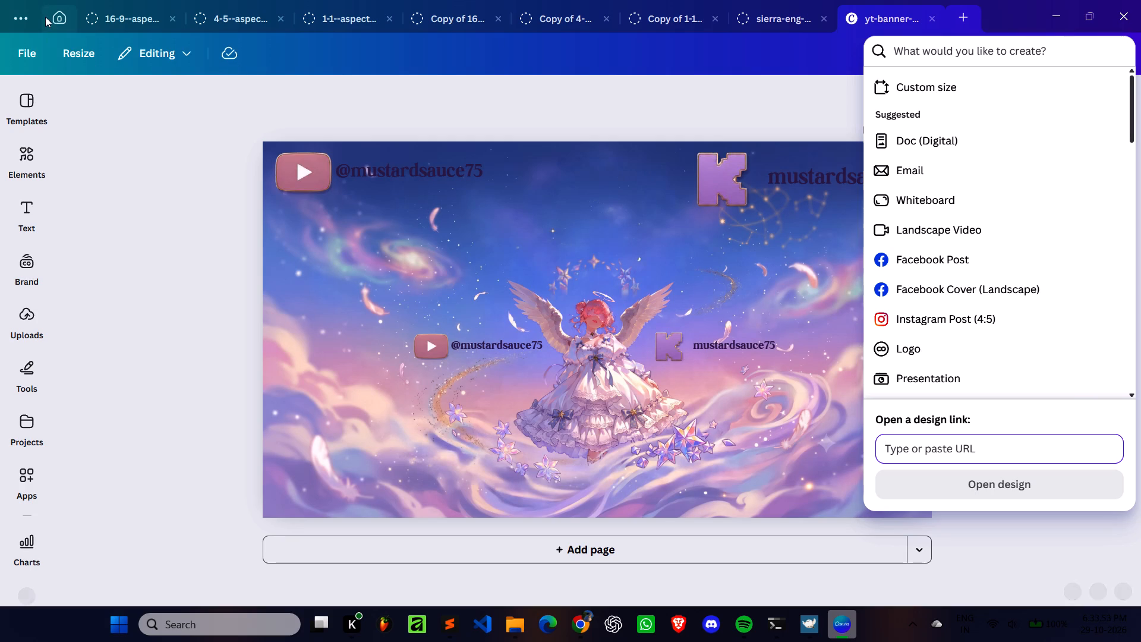
# Go to Canva's home page and dismiss the pop-up covering it.
pyautogui.click(62, 16)
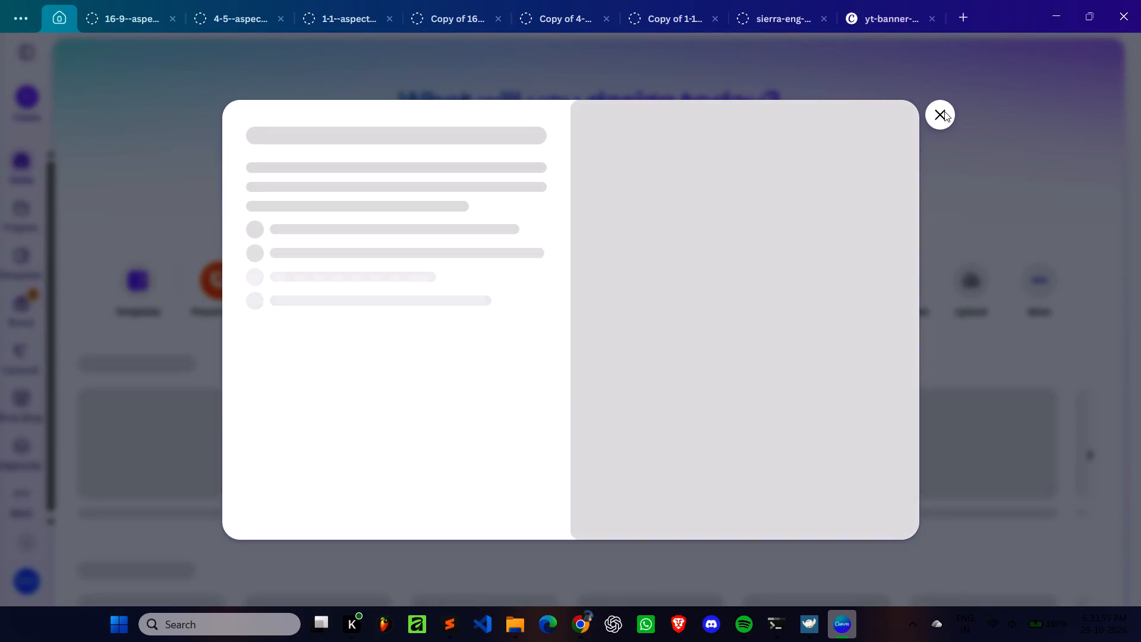
pyautogui.click(944, 111)
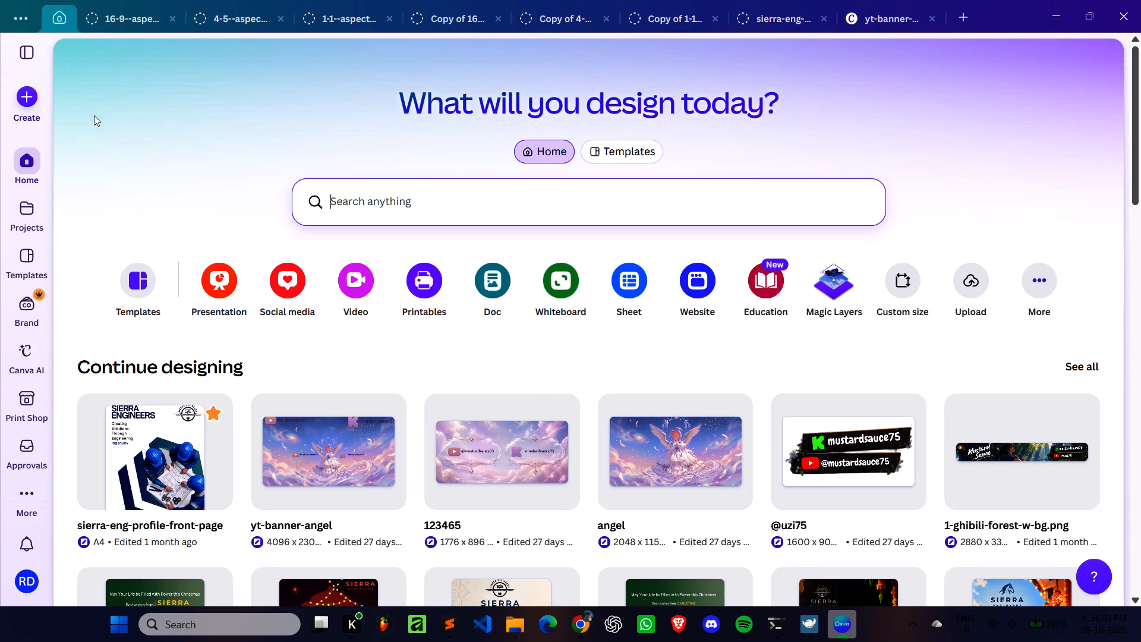
pyautogui.click(32, 100)
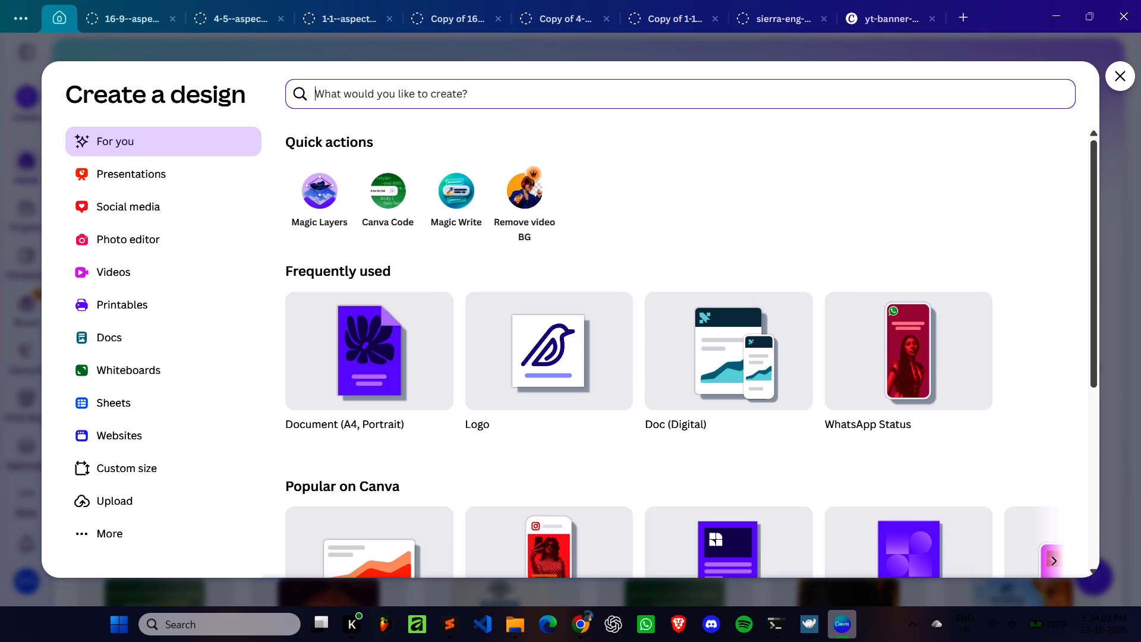
pyautogui.click(1124, 80)
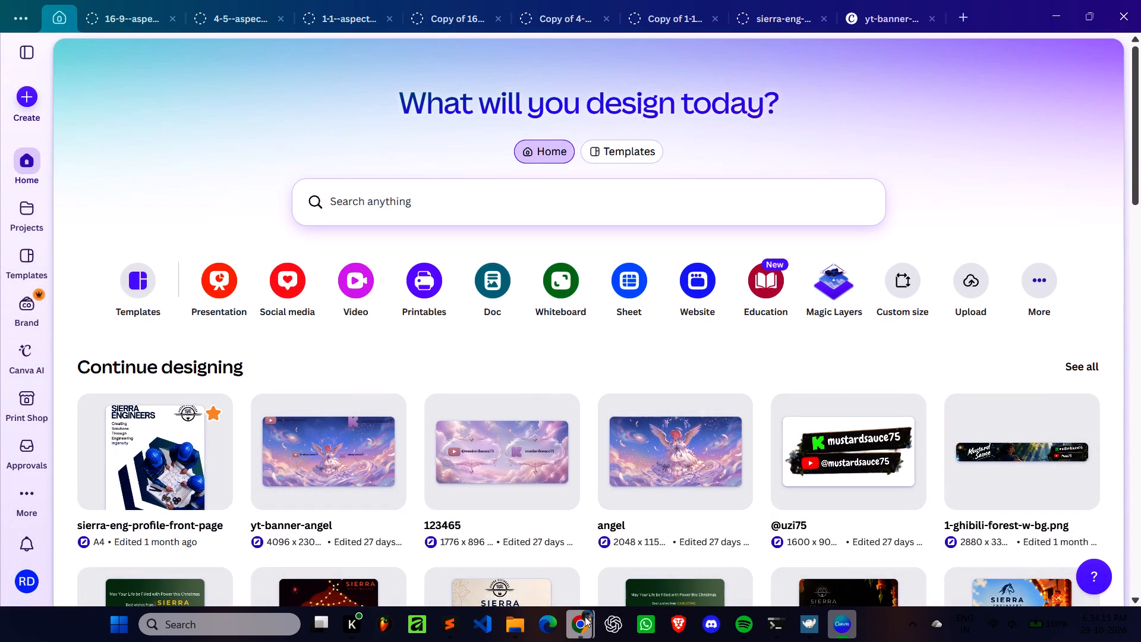
# Bring the ShimaEnagaChan app to the front and capture its whole window with Snipping Tool.
pyautogui.click(809, 622)
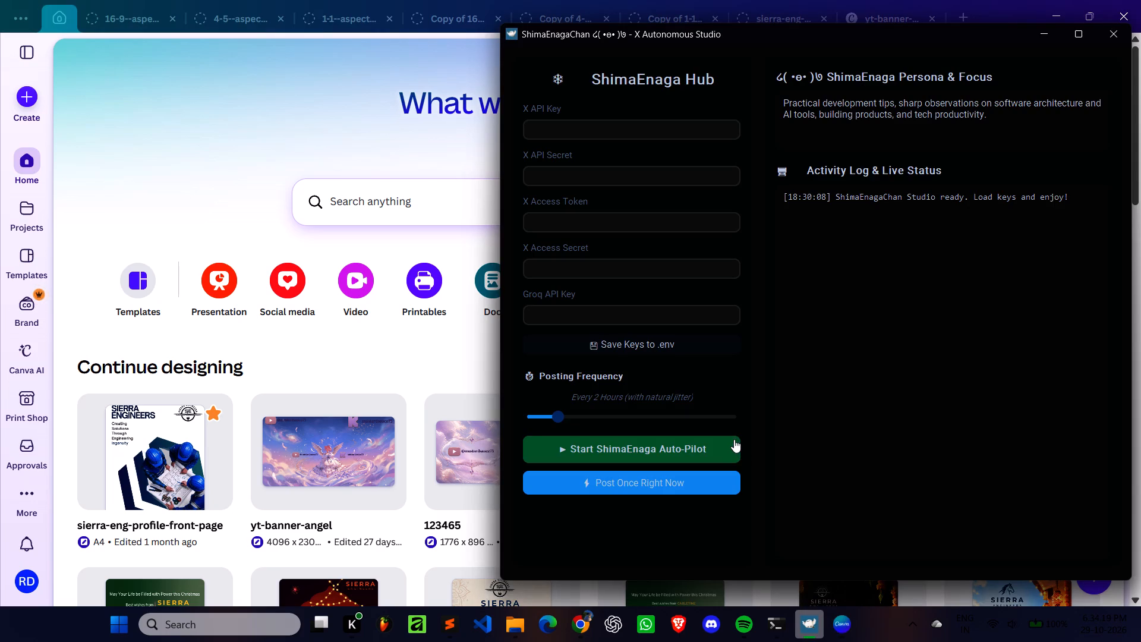
pyautogui.press('s')
pyautogui.press('n')
pyautogui.write('al')
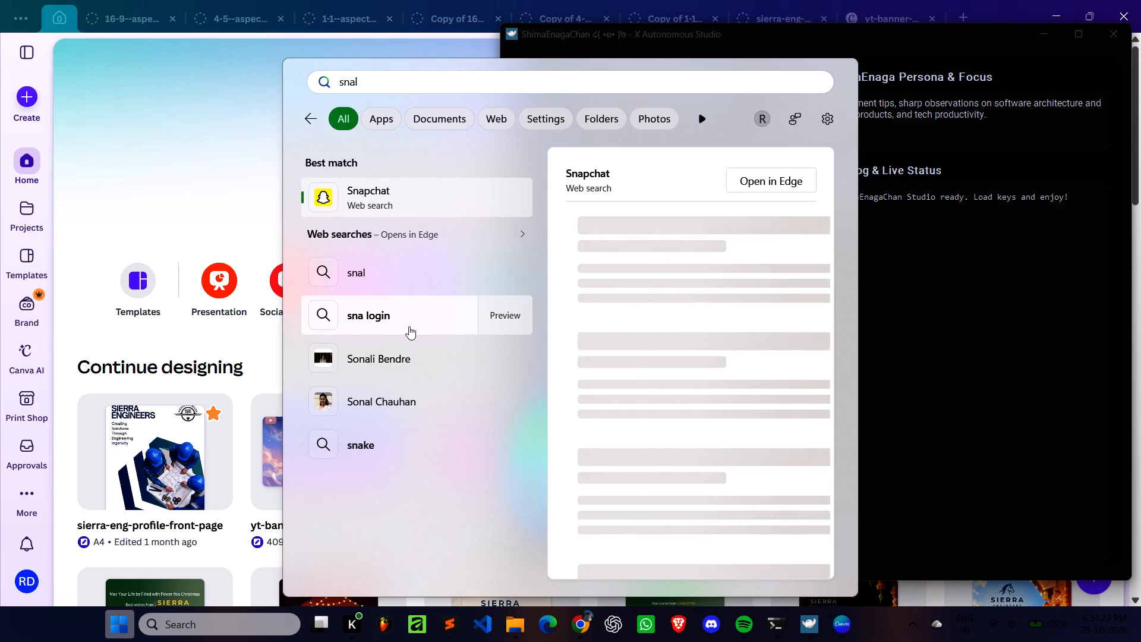
pyautogui.press('BackSpace')
pyautogui.click(414, 209)
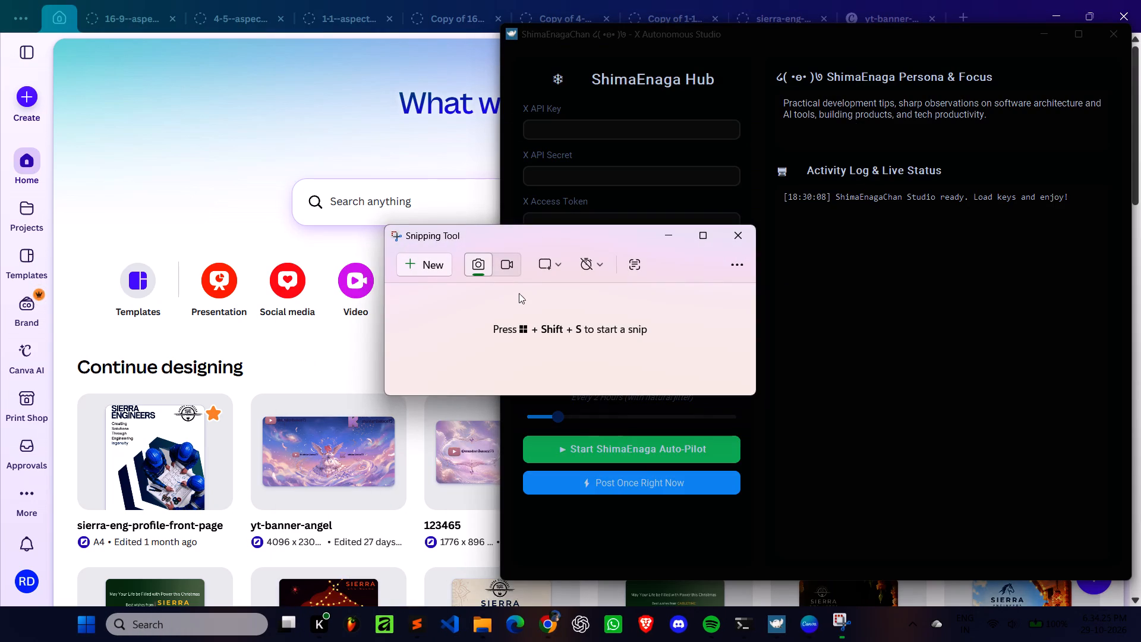
pyautogui.click(419, 272)
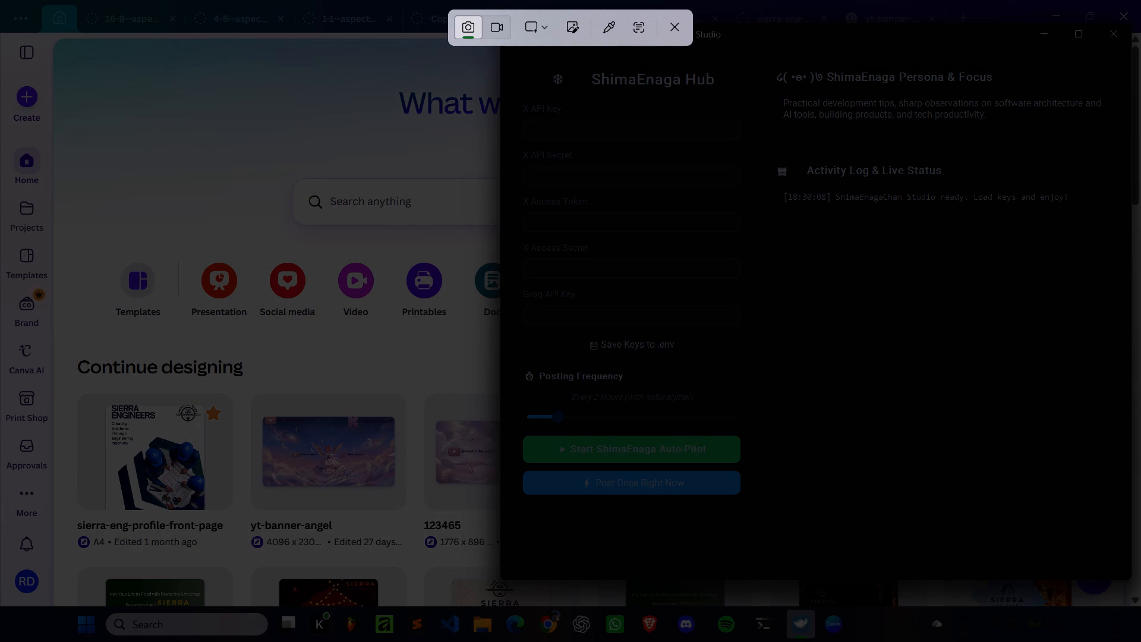
pyautogui.moveTo(1130, 25); pyautogui.dragTo(499, 578)
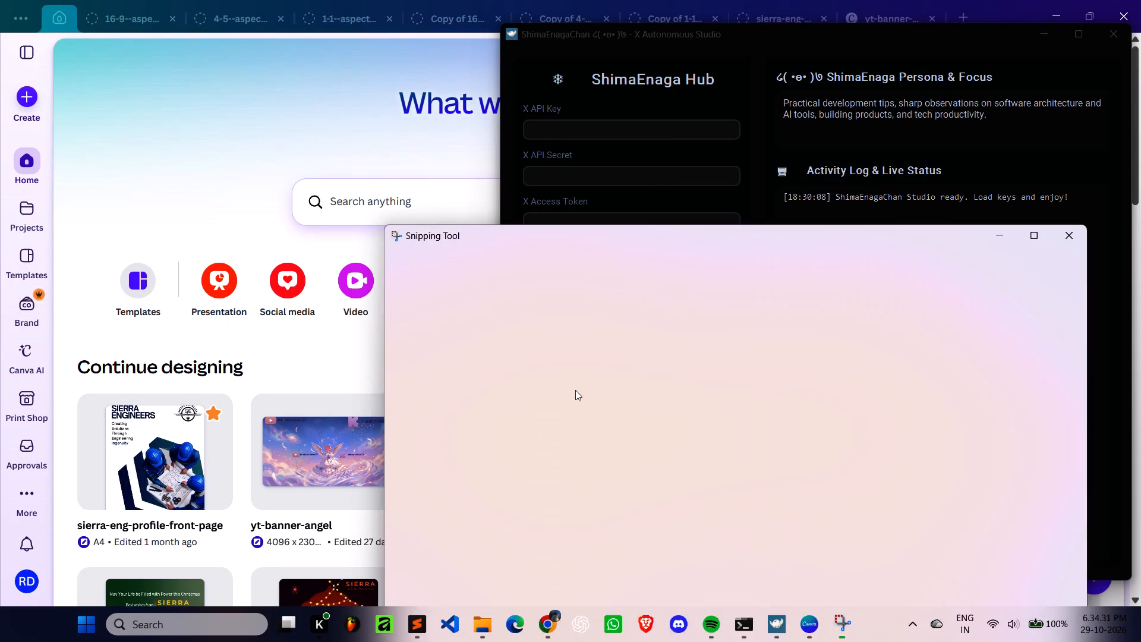
# Save the snip as a PNG named ui in the Downloads folder and close Snipping Tool.
pyautogui.click(971, 267)
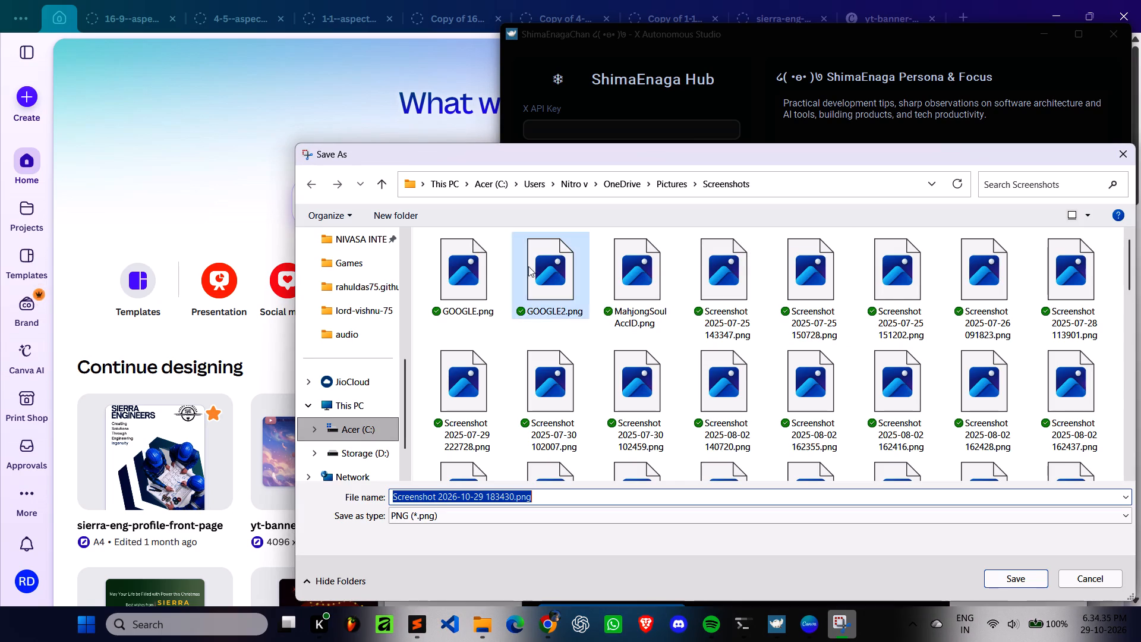
pyautogui.scroll(5, 367, 394)
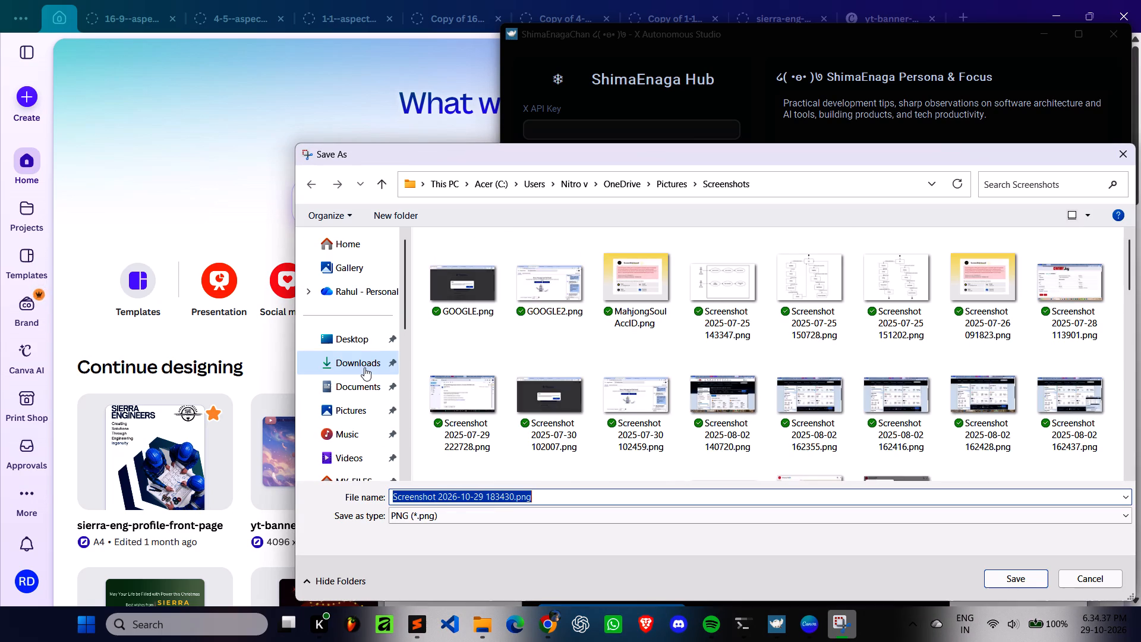
pyautogui.click(364, 367)
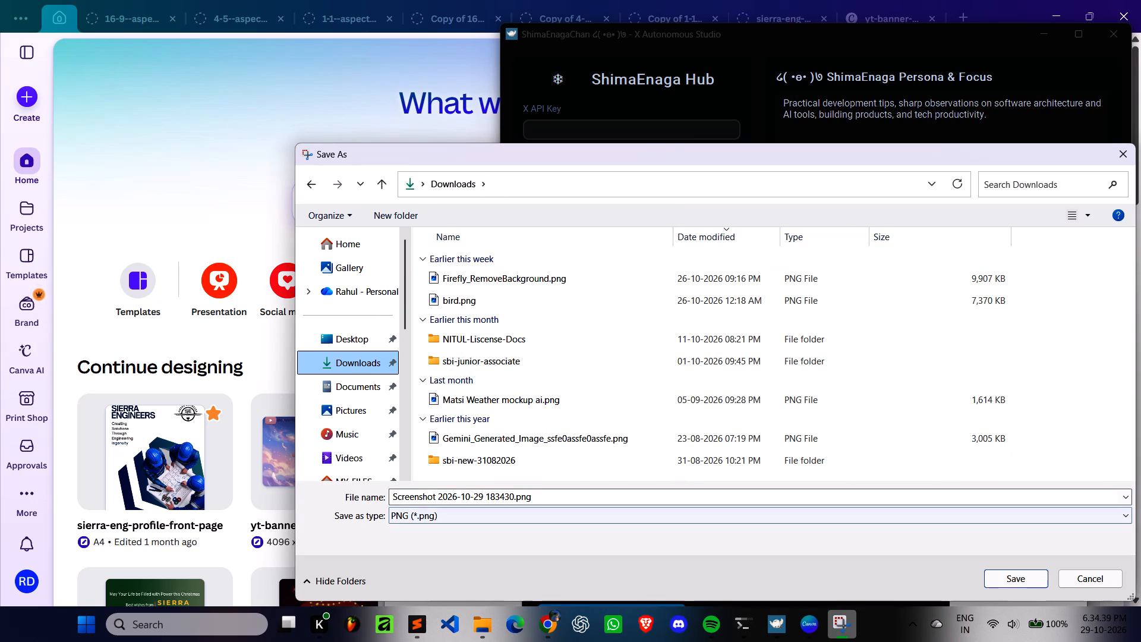
pyautogui.click(531, 495)
pyautogui.write('ui')
pyautogui.press('Return')
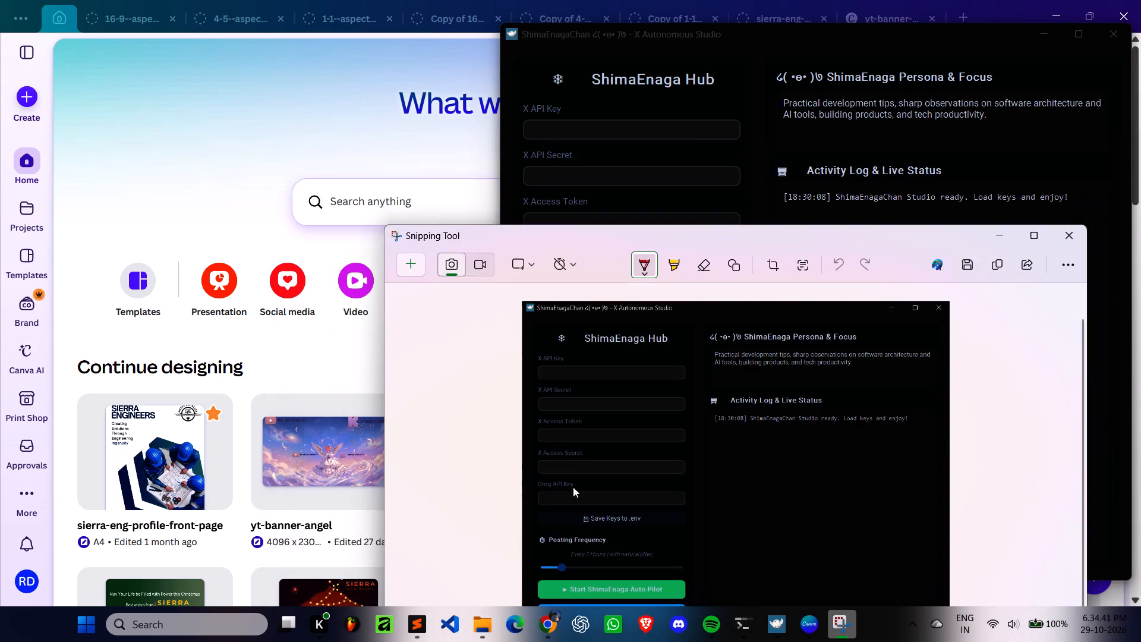
pyautogui.click(1061, 238)
# Upload ui.png from the Downloads folder in File Explorer to Canva.
pyautogui.click(251, 144)
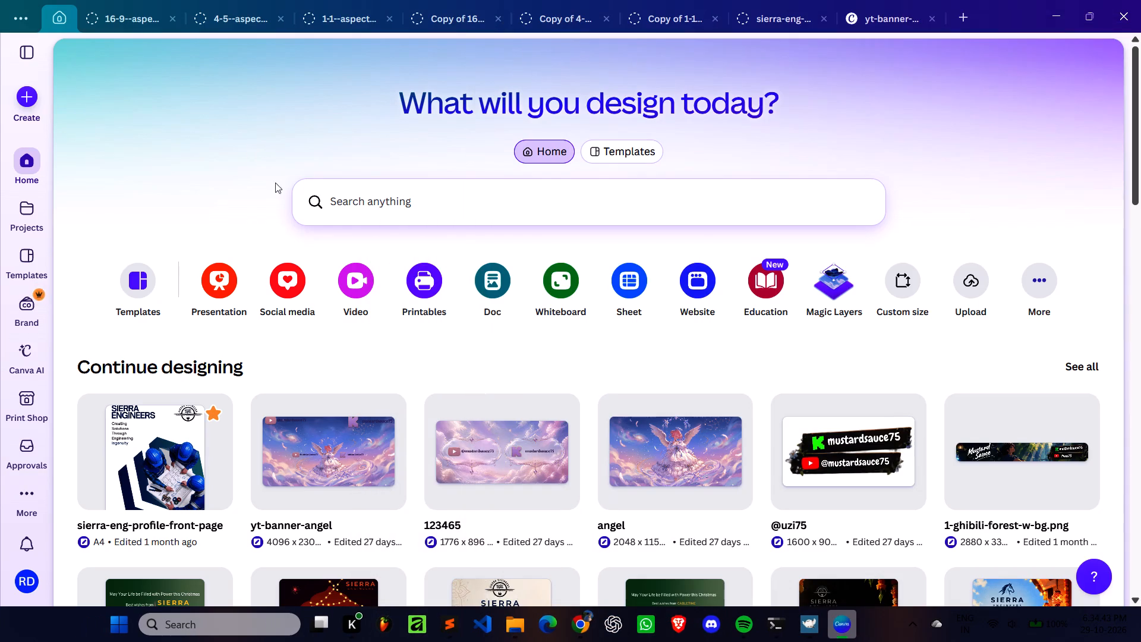
pyautogui.click(526, 627)
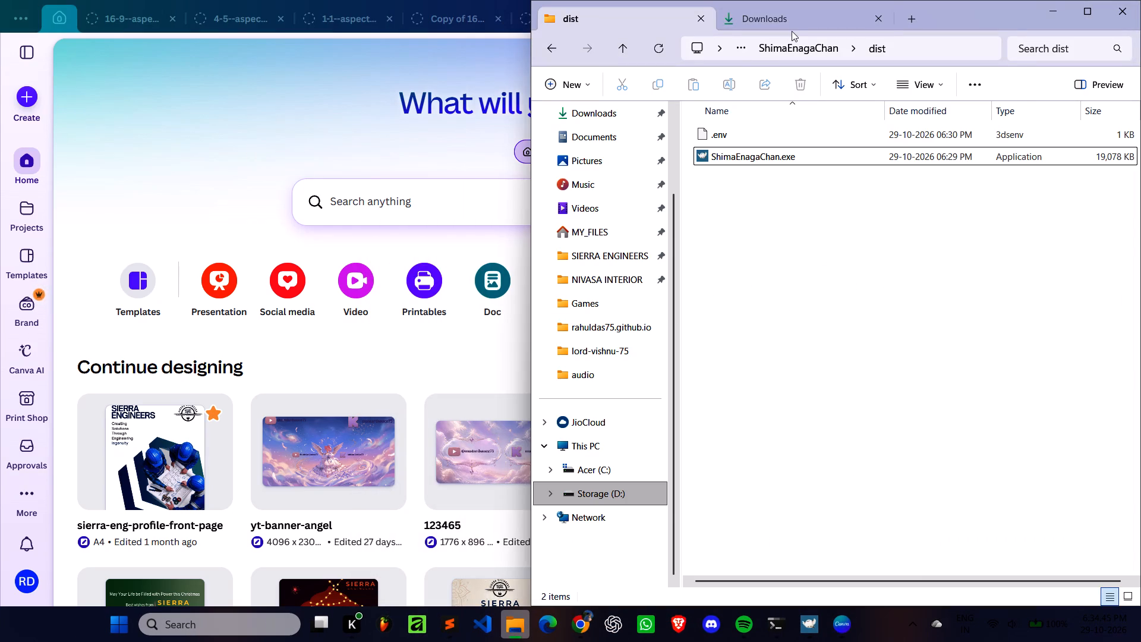
pyautogui.click(795, 15)
pyautogui.click(659, 44)
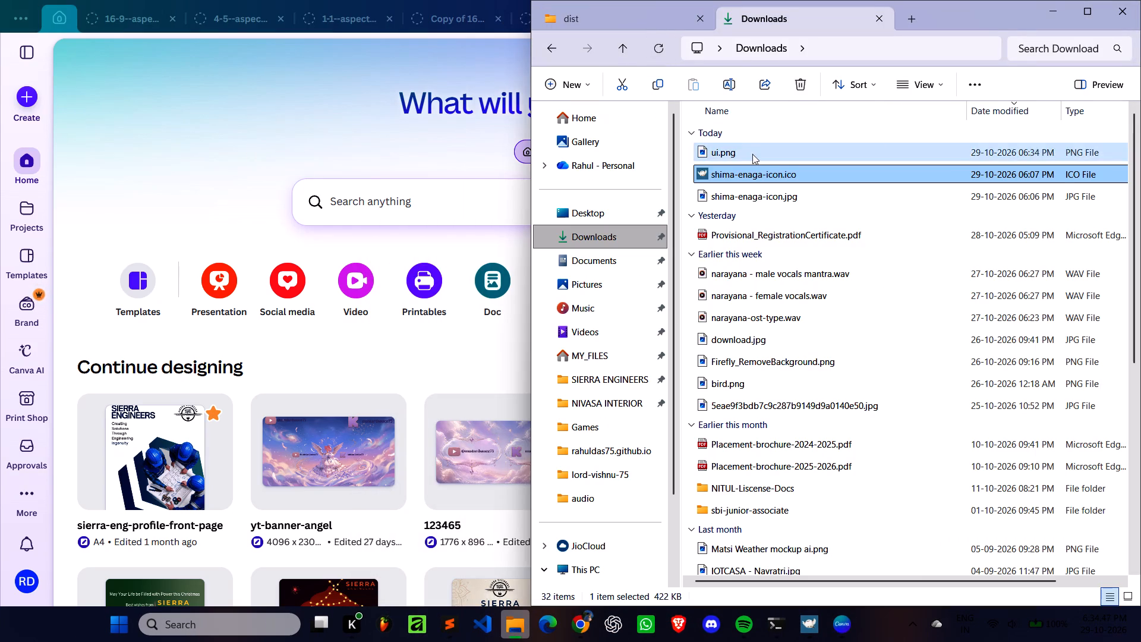
pyautogui.click(767, 160)
pyautogui.moveTo(840, 156); pyautogui.dragTo(403, 230)
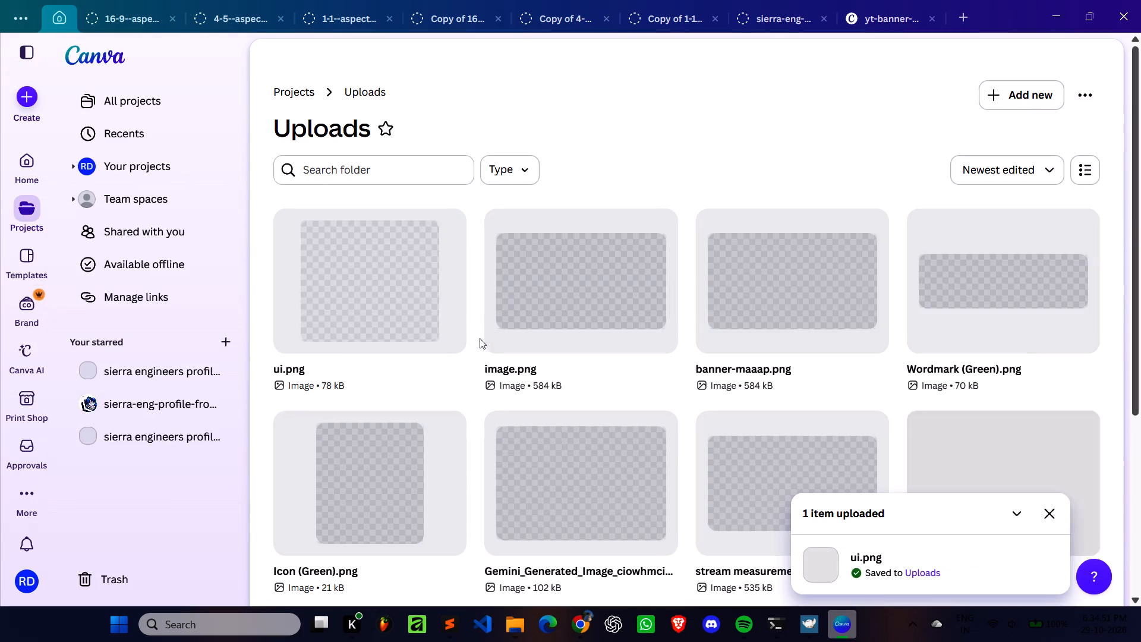
# Open the uploaded ui.png in the editor as a new design and dismiss the image editing options.
pyautogui.click(405, 294)
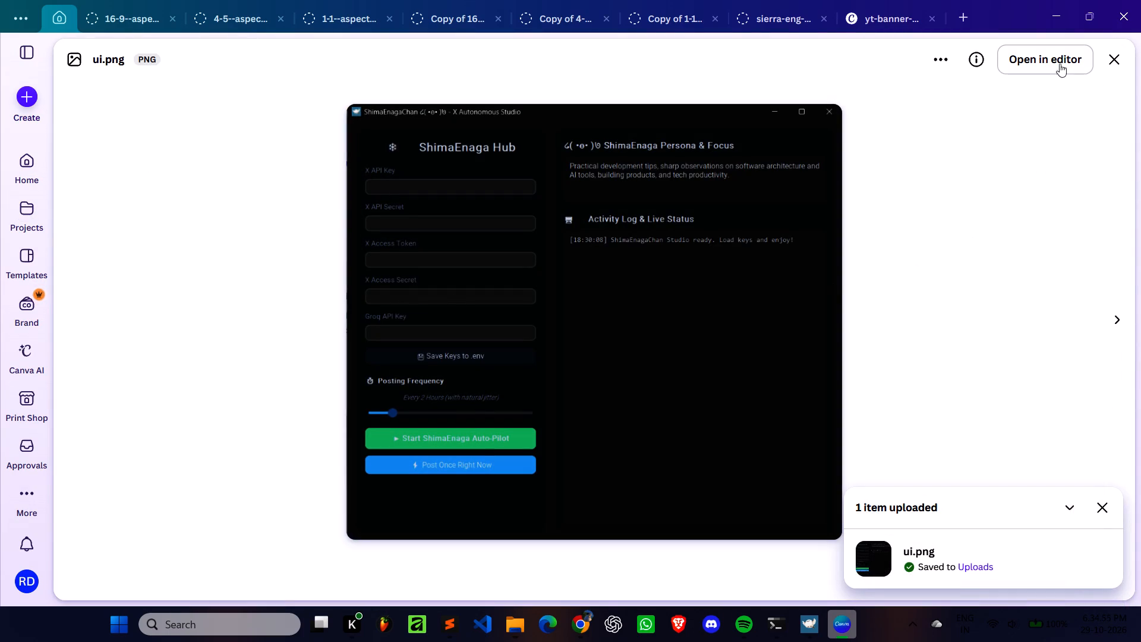
pyautogui.click(1061, 55)
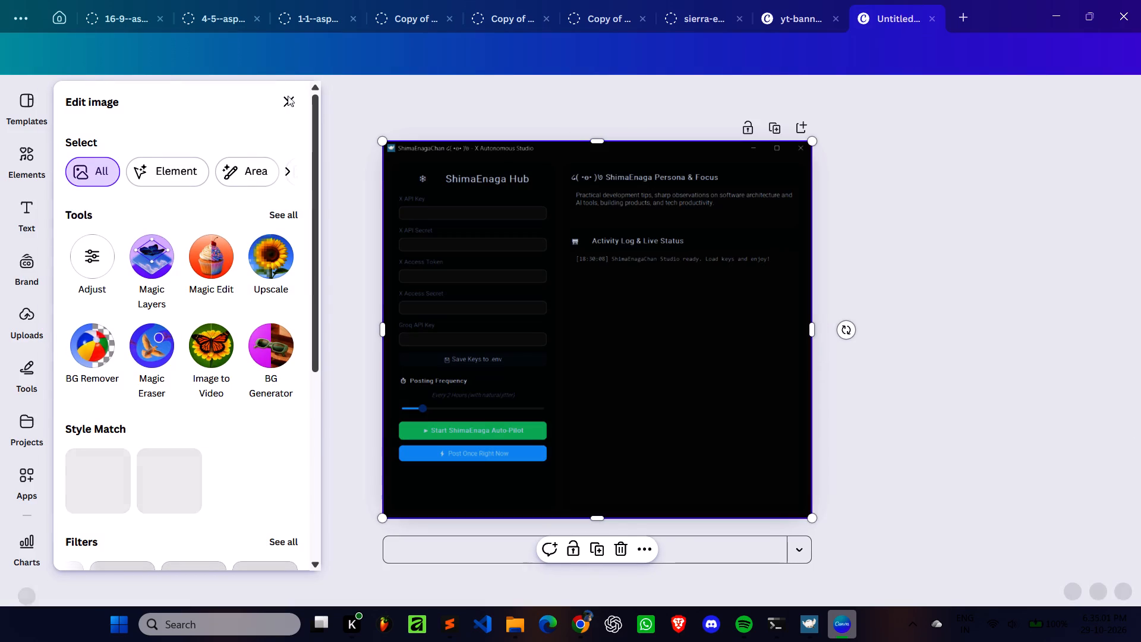
pyautogui.click(288, 99)
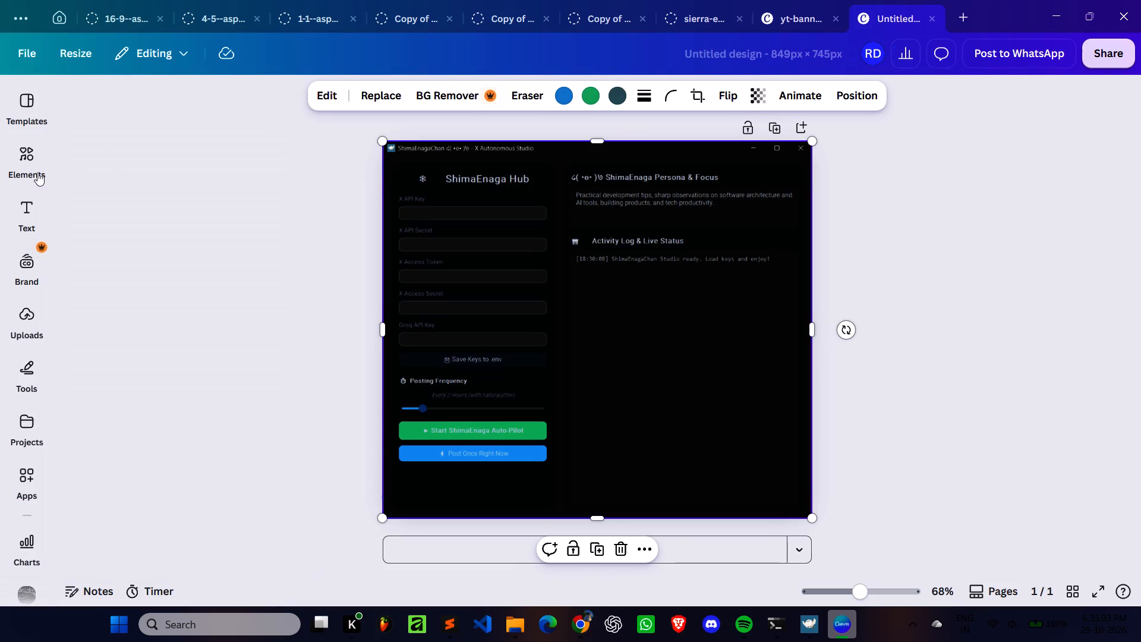
# Add a rounded rectangle shape on top of the screenshot.
pyautogui.click(33, 167)
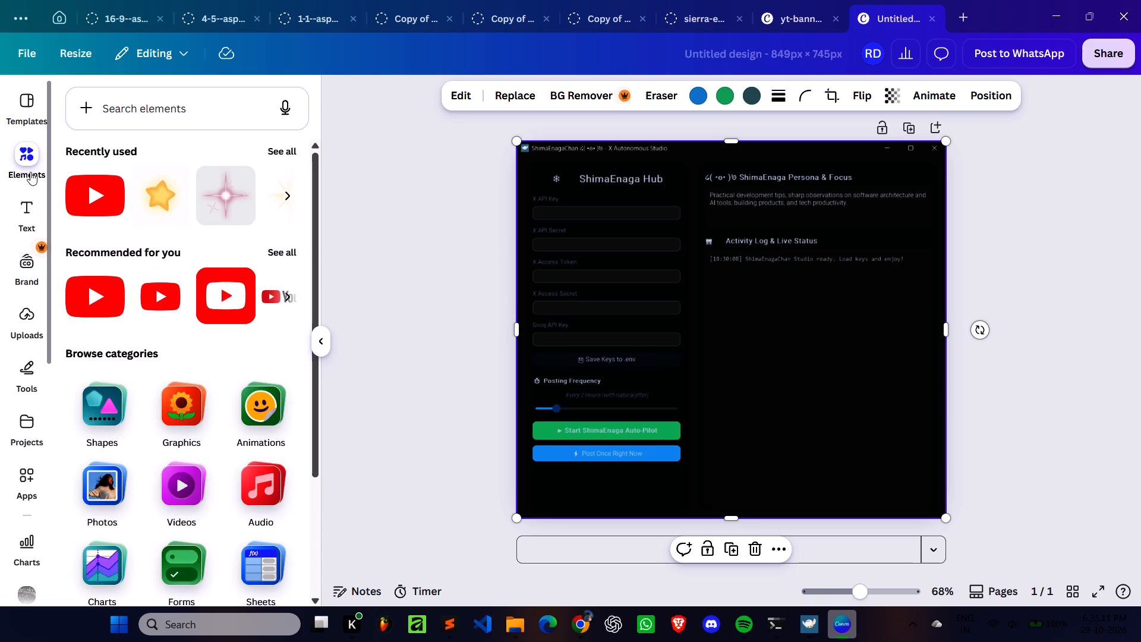
pyautogui.click(131, 112)
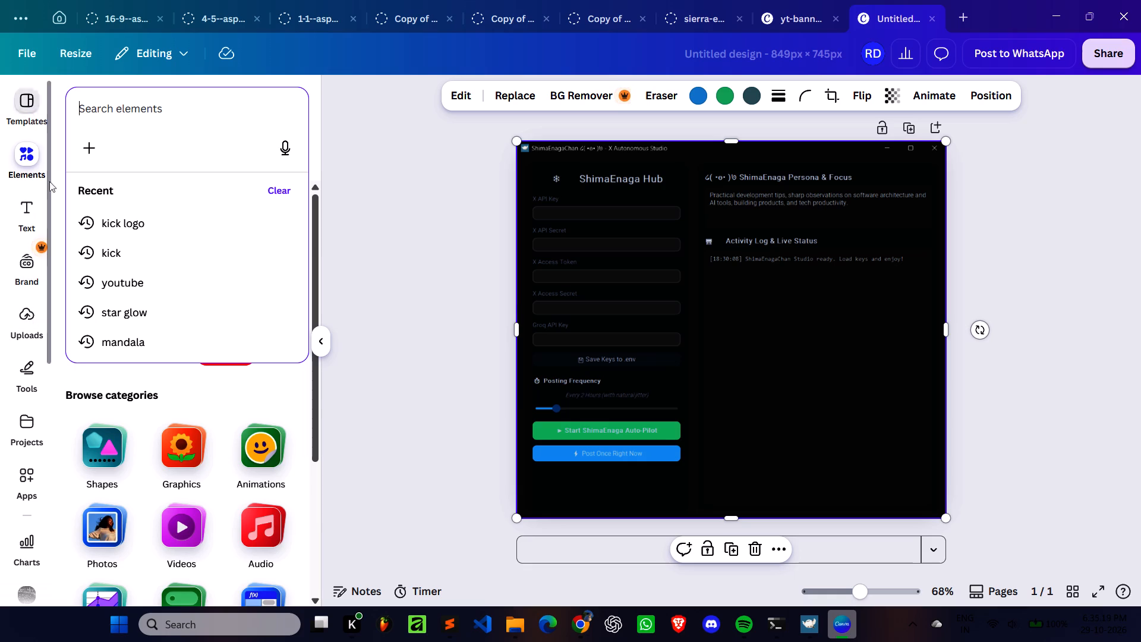
pyautogui.click(14, 388)
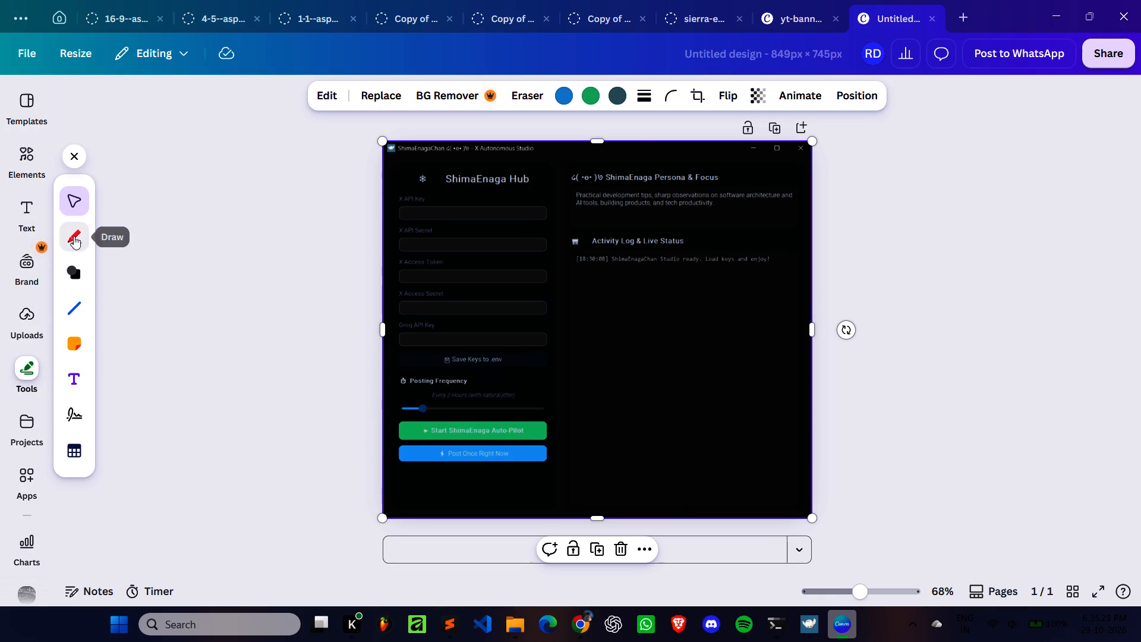
pyautogui.click(77, 274)
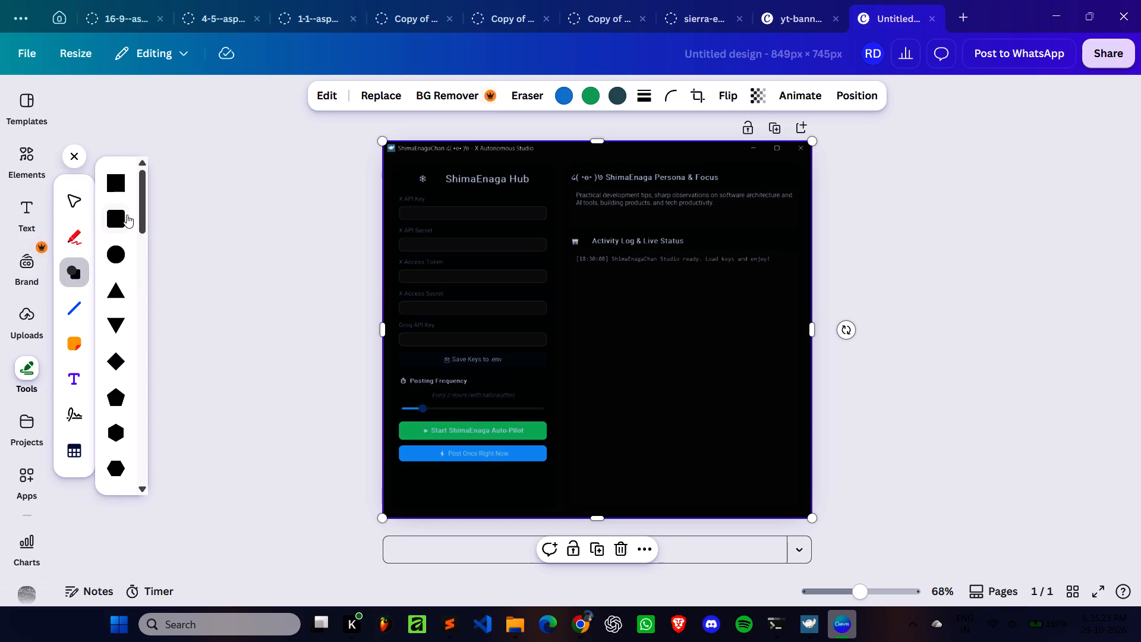
pyautogui.click(121, 221)
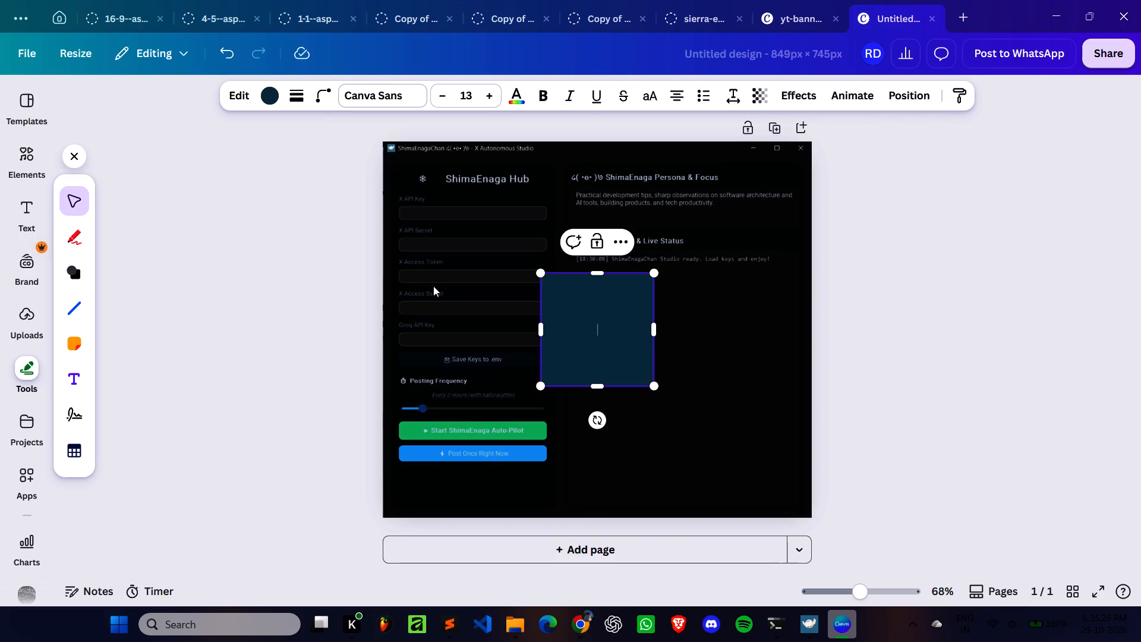
# Reshape the rounded rectangle to about 310 by 81 px and place it below the blue Post Once Right Now button.
pyautogui.moveTo(541, 386); pyautogui.dragTo(316, 322)
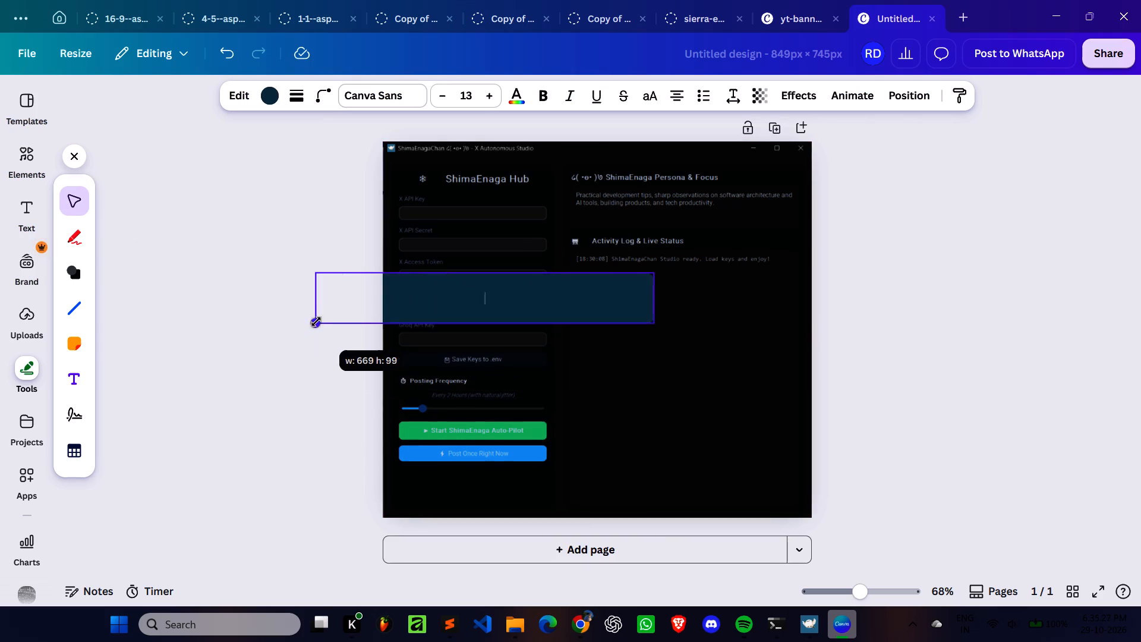
pyautogui.moveTo(316, 322); pyautogui.dragTo(317, 314)
pyautogui.moveTo(476, 301); pyautogui.dragTo(494, 332)
pyautogui.moveTo(499, 334); pyautogui.dragTo(554, 512)
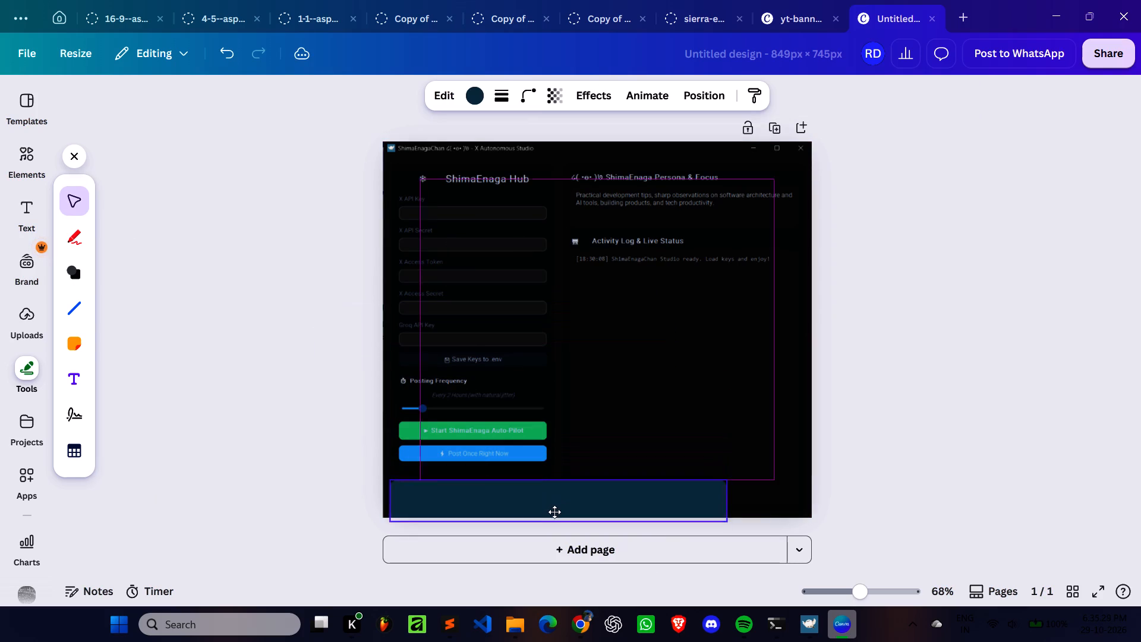
pyautogui.moveTo(554, 512); pyautogui.dragTo(557, 499)
pyautogui.moveTo(735, 492); pyautogui.dragTo(551, 496)
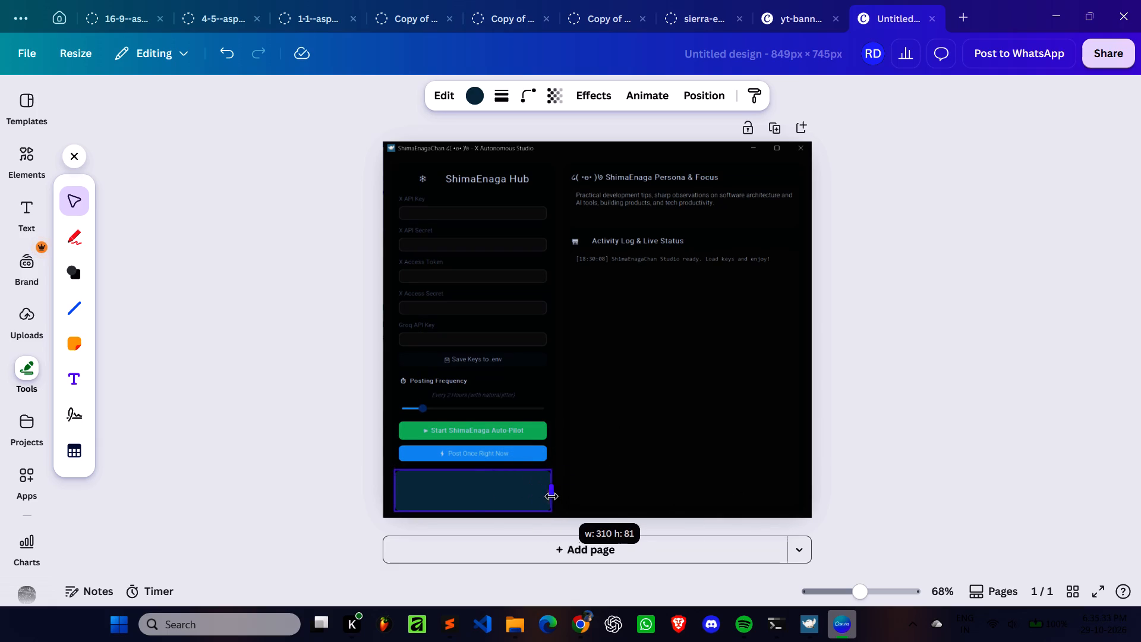
pyautogui.moveTo(551, 496); pyautogui.dragTo(551, 495)
# Move the rounded rectangle up slightly and reduce its height to about 33 px, keeping its lower edge in place.
pyautogui.keyDown('ctrl'); pyautogui.scroll(6, 499, 501); pyautogui.keyUp('ctrl')
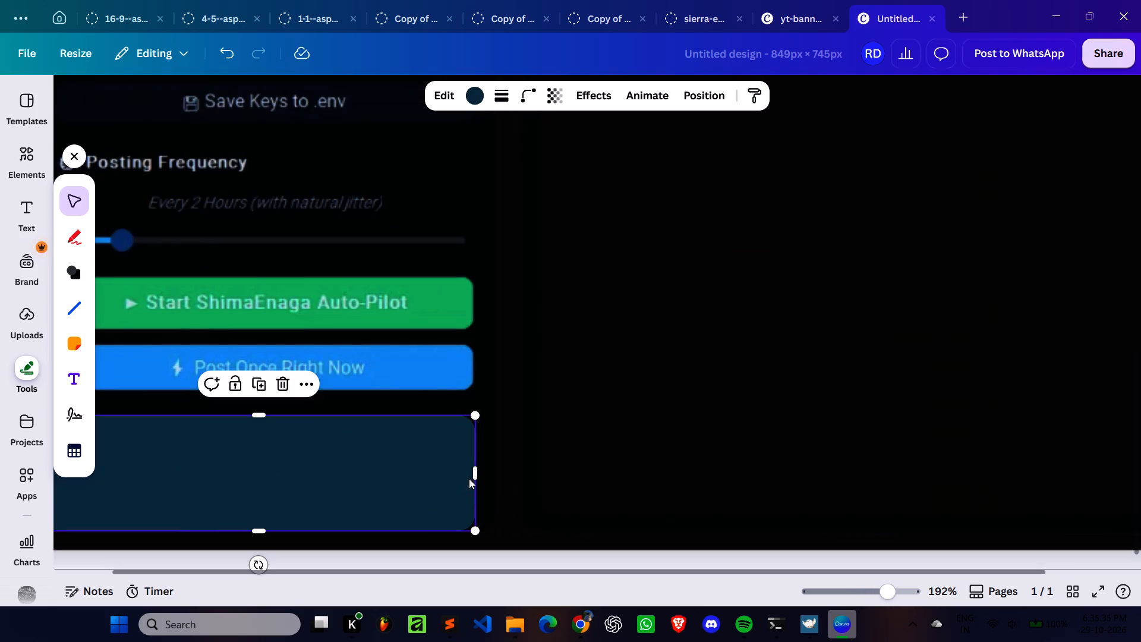
pyautogui.moveTo(541, 460); pyautogui.dragTo(969, 322, button='middle')
pyautogui.moveTo(679, 392); pyautogui.dragTo(962, 337, button='middle')
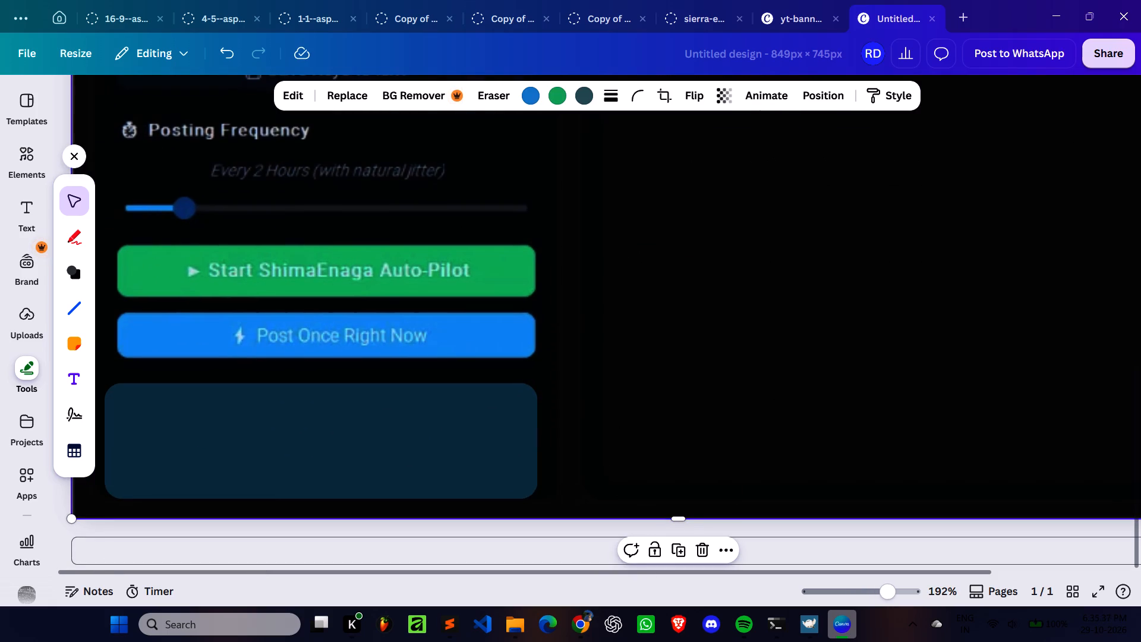
pyautogui.moveTo(962, 337); pyautogui.dragTo(966, 337, button='middle')
pyautogui.keyDown('ctrl'); pyautogui.scroll(-1, 402, 427); pyautogui.keyUp('ctrl')
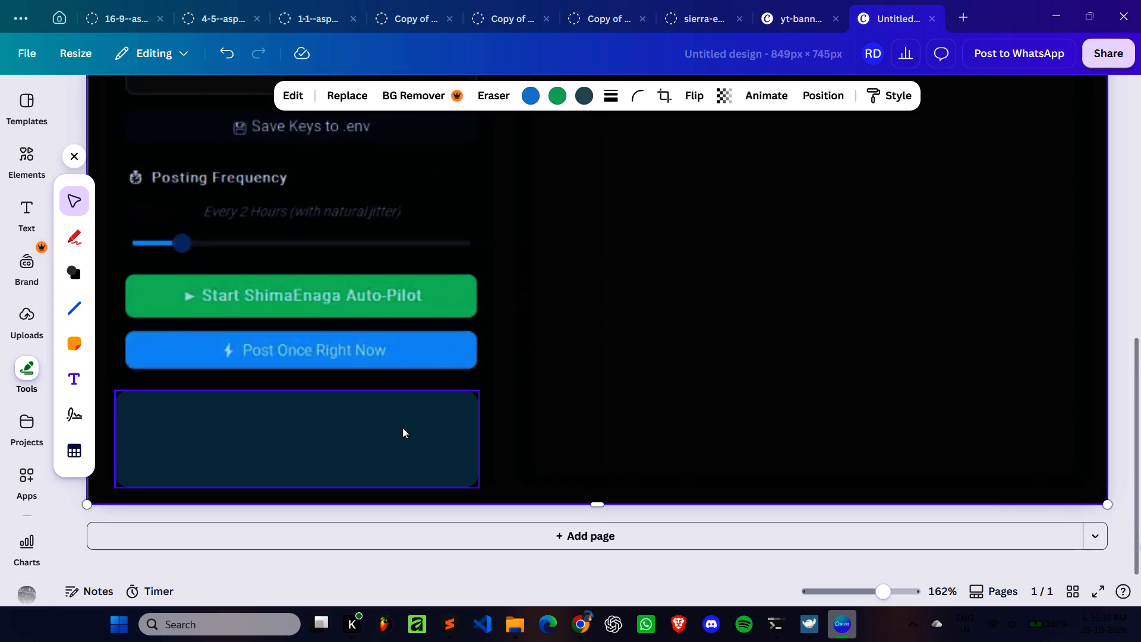
pyautogui.moveTo(617, 449); pyautogui.dragTo(812, 422, button='middle')
pyautogui.moveTo(597, 408); pyautogui.dragTo(711, 408, button='right')
pyautogui.click(350, 440)
pyautogui.click(348, 440)
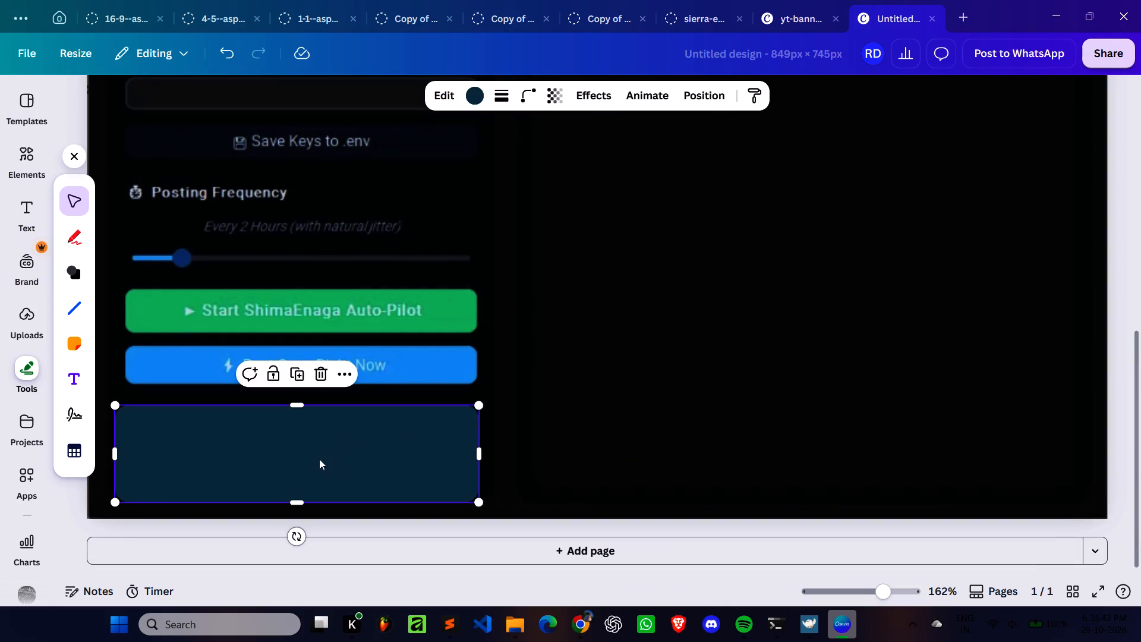
pyautogui.moveTo(319, 459); pyautogui.dragTo(317, 452)
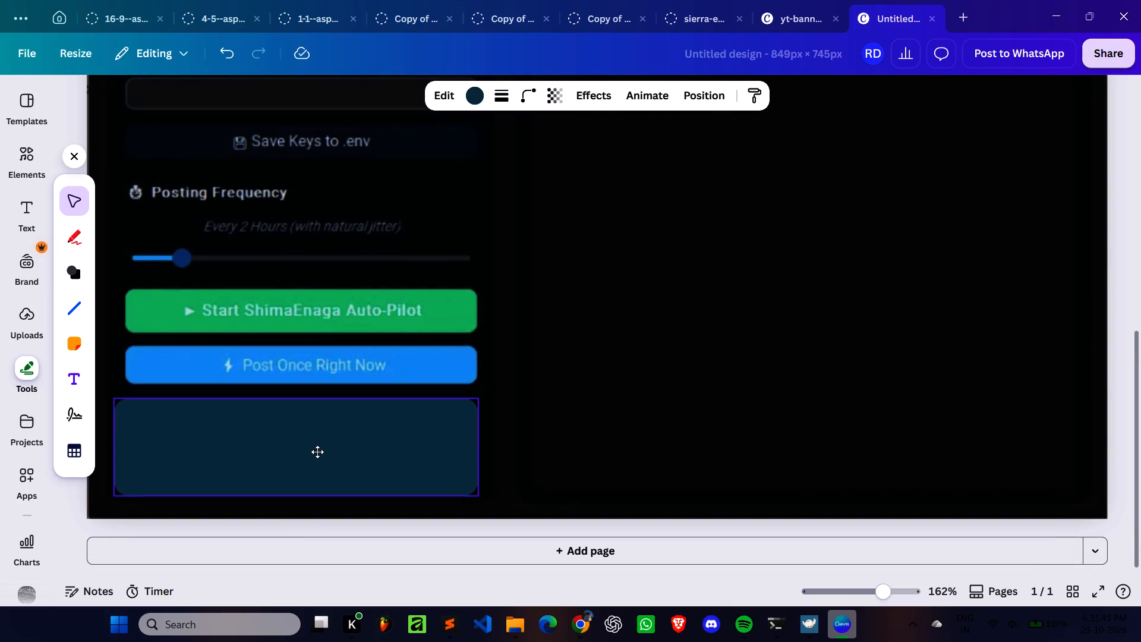
pyautogui.moveTo(317, 452); pyautogui.dragTo(317, 453)
pyautogui.moveTo(302, 399); pyautogui.dragTo(304, 421)
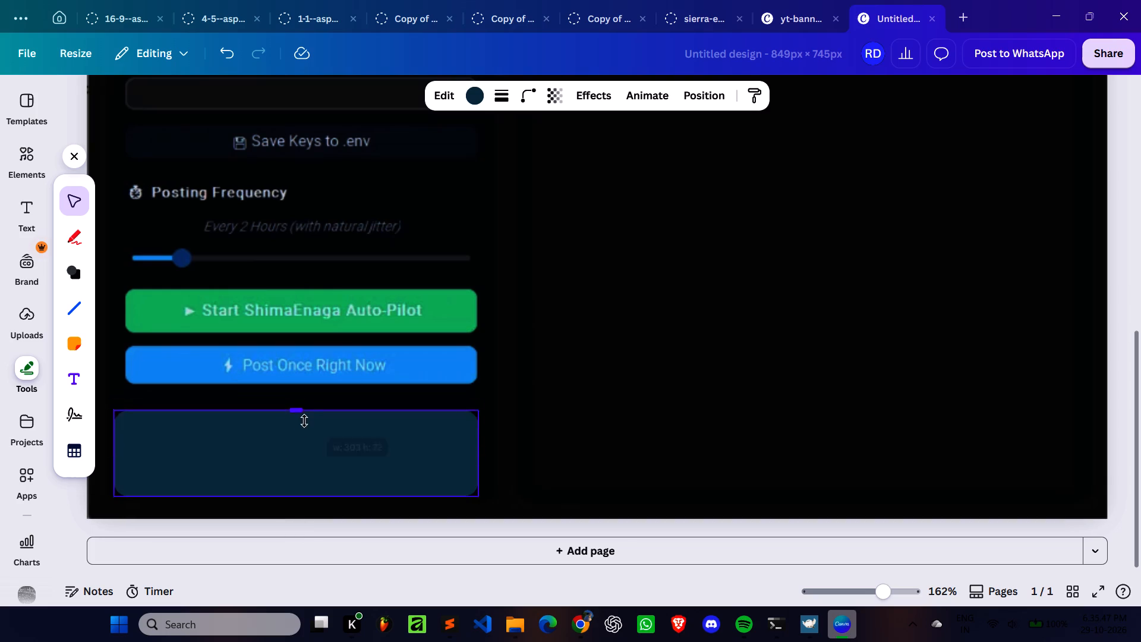
pyautogui.moveTo(304, 421); pyautogui.dragTo(305, 457)
# Widen the rounded rectangle to about 313 px and slim it further into a thin bar.
pyautogui.moveTo(476, 477); pyautogui.dragTo(481, 477)
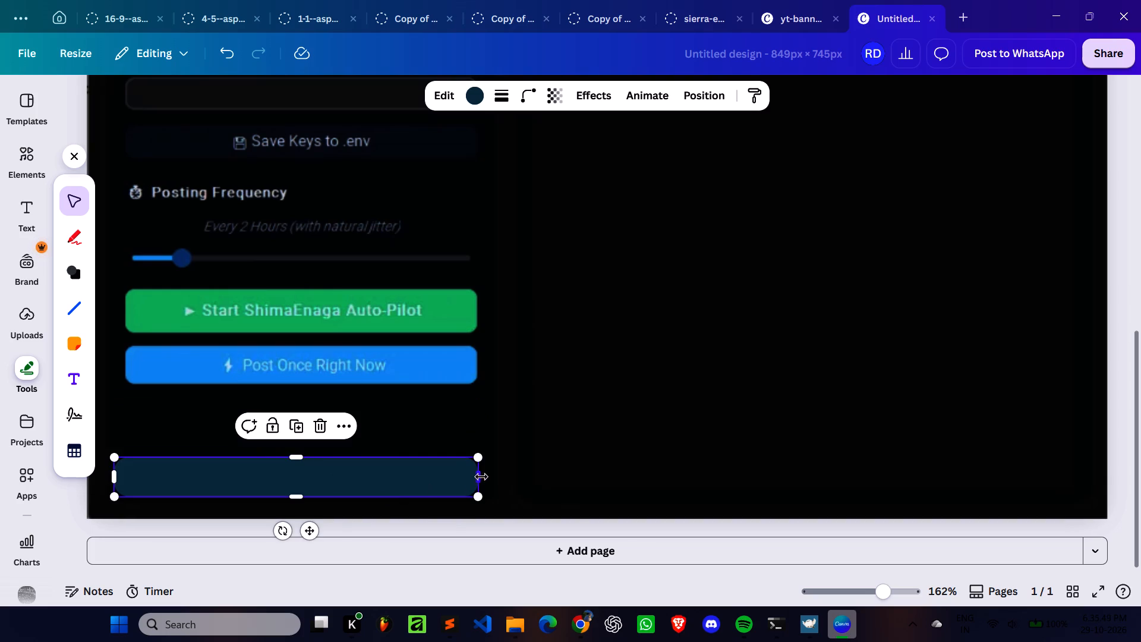
pyautogui.moveTo(481, 477); pyautogui.dragTo(469, 480)
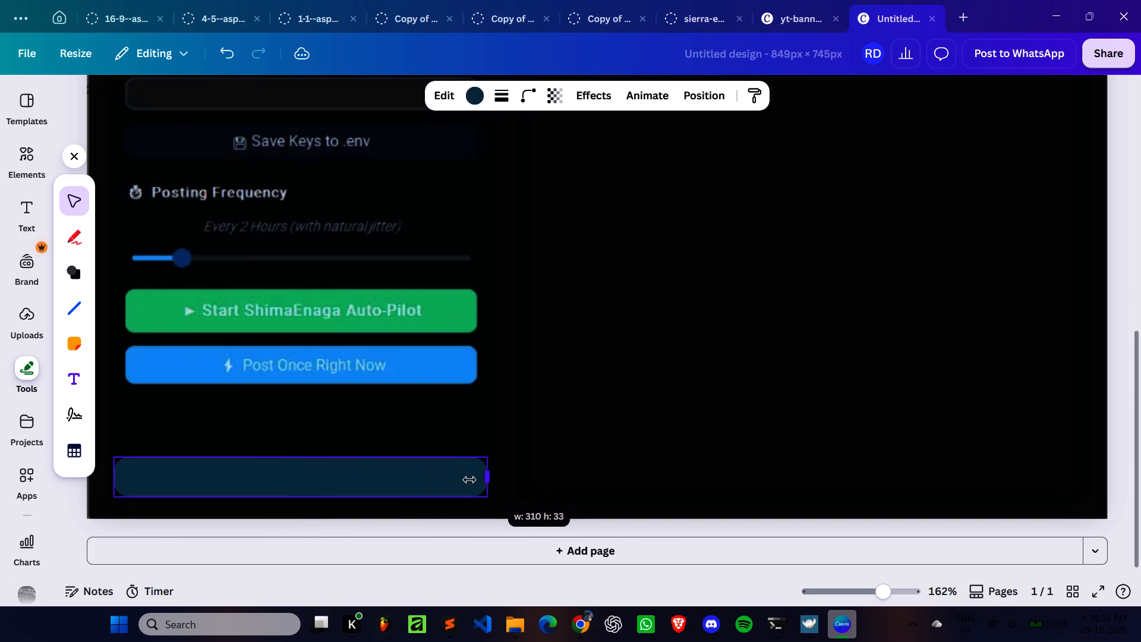
pyautogui.moveTo(469, 480); pyautogui.dragTo(488, 480)
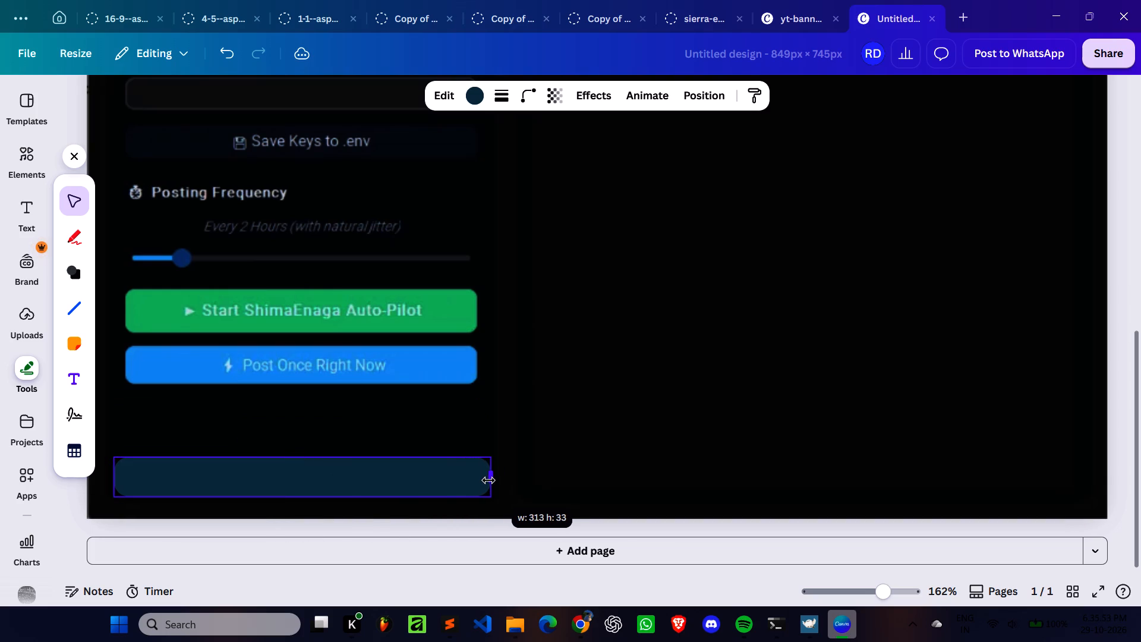
pyautogui.moveTo(488, 480); pyautogui.dragTo(488, 481)
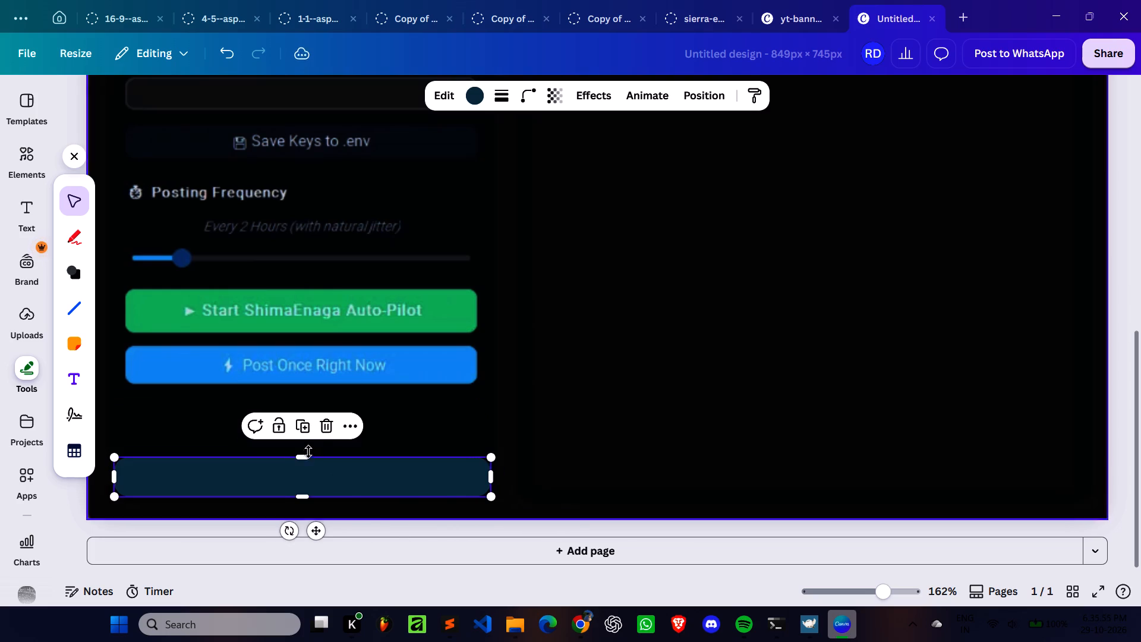
pyautogui.moveTo(305, 453); pyautogui.dragTo(307, 471)
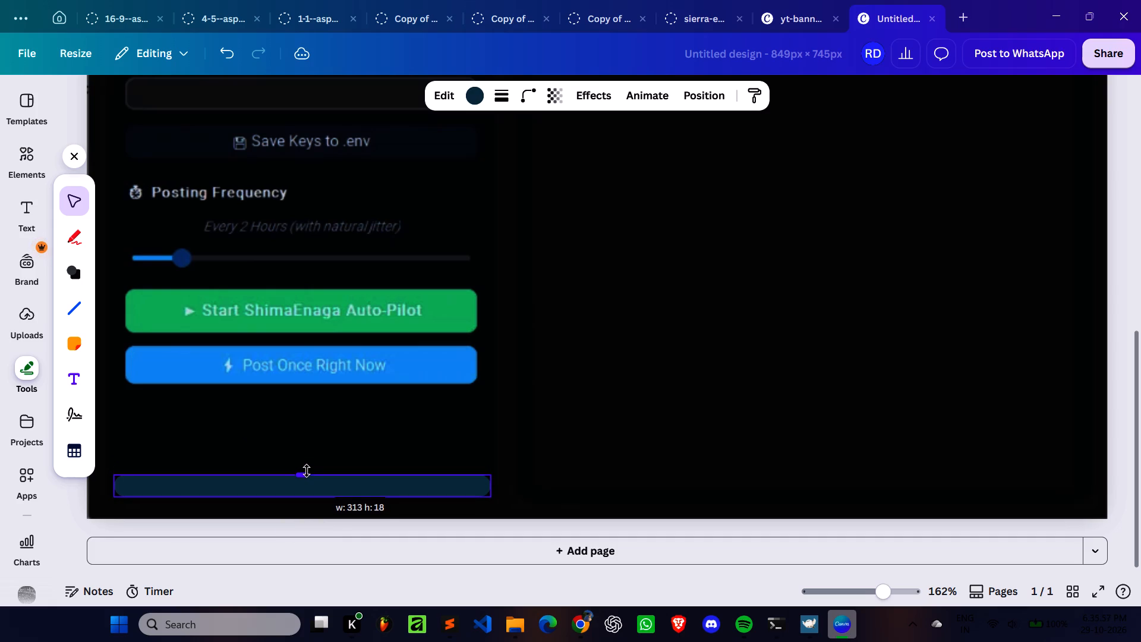
pyautogui.moveTo(307, 471); pyautogui.dragTo(308, 470)
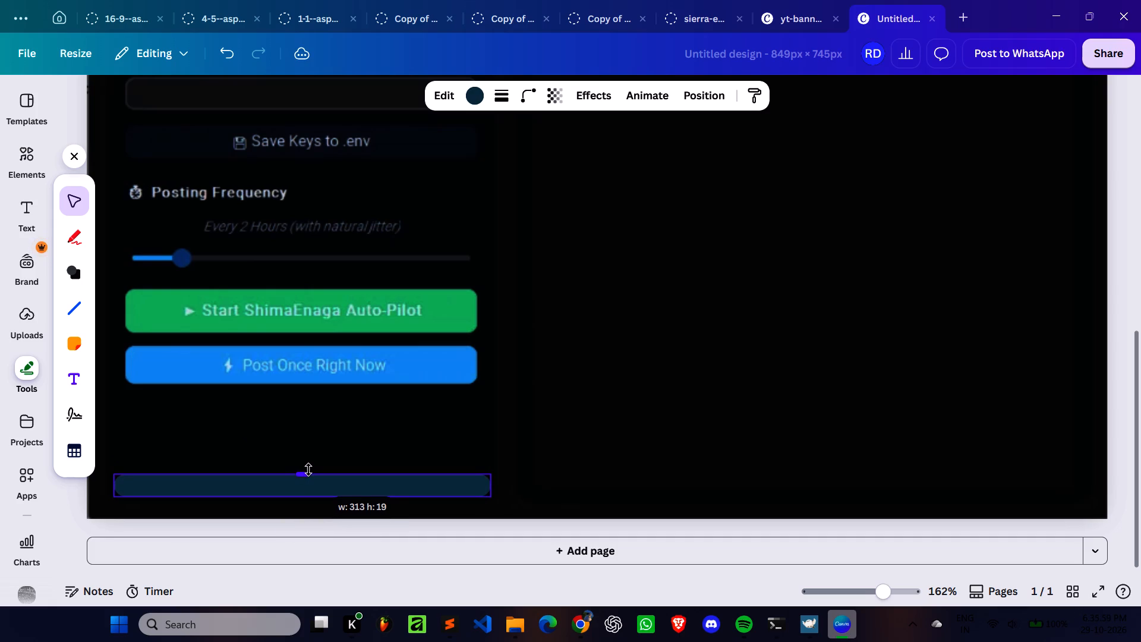
pyautogui.moveTo(308, 470); pyautogui.dragTo(309, 468)
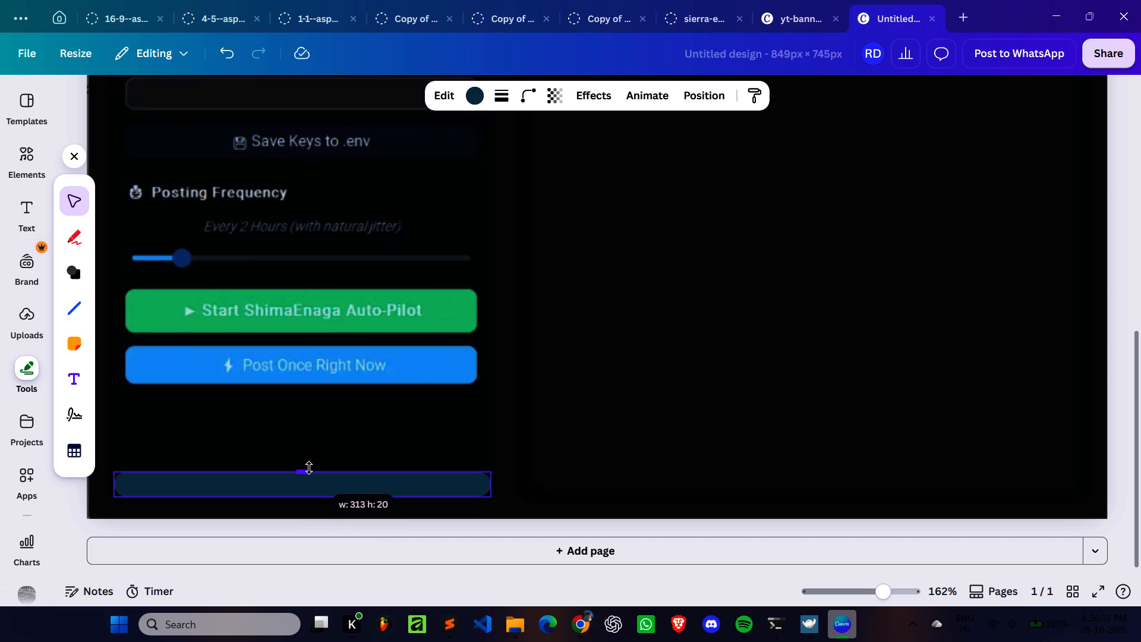
pyautogui.moveTo(309, 468); pyautogui.dragTo(311, 462)
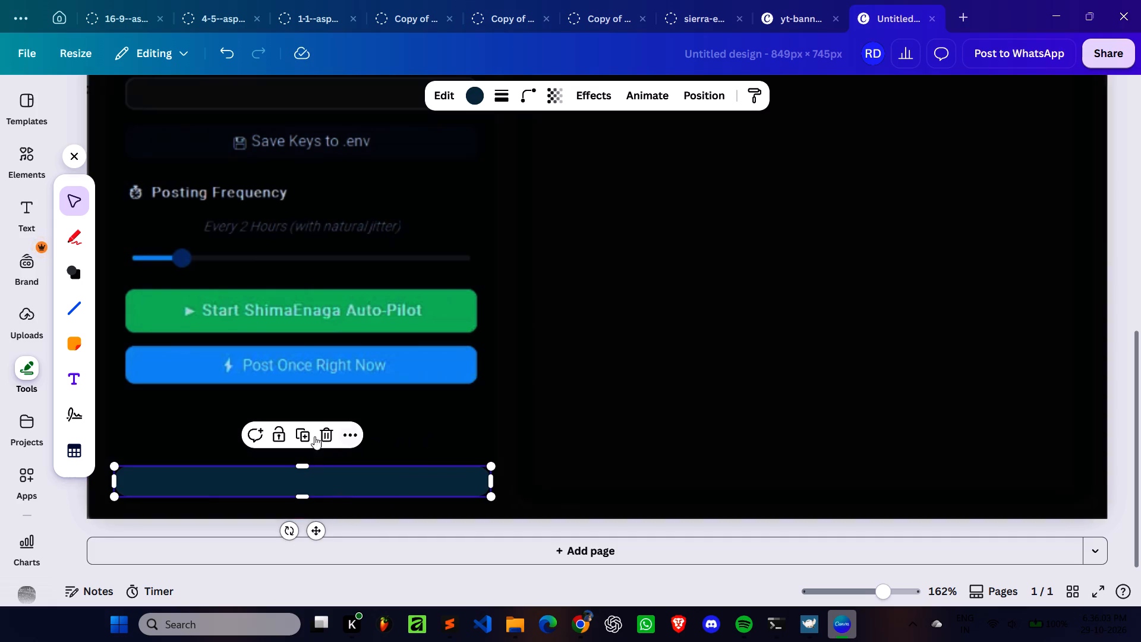
# Duplicate the thin bar and place the copy directly above the original with a small gap.
pyautogui.click(309, 437)
pyautogui.moveTo(338, 556); pyautogui.dragTo(319, 494)
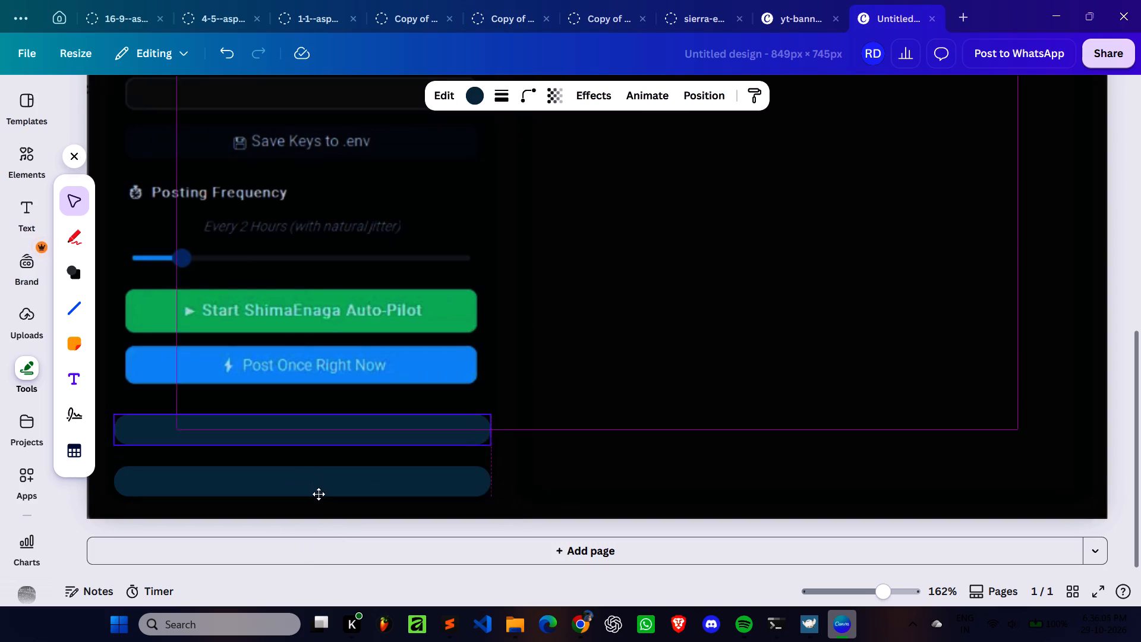
pyautogui.moveTo(319, 494); pyautogui.dragTo(320, 496)
# Recolour both bars together with the black sampled from the screenshot's background.
pyautogui.click(580, 451)
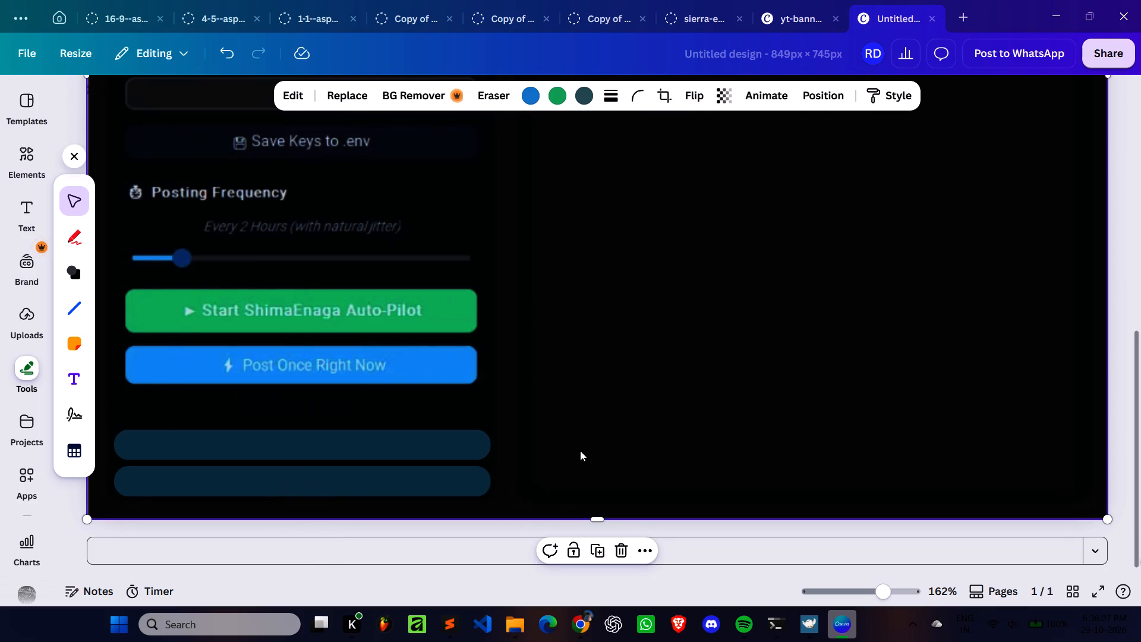
pyautogui.click(223, 440)
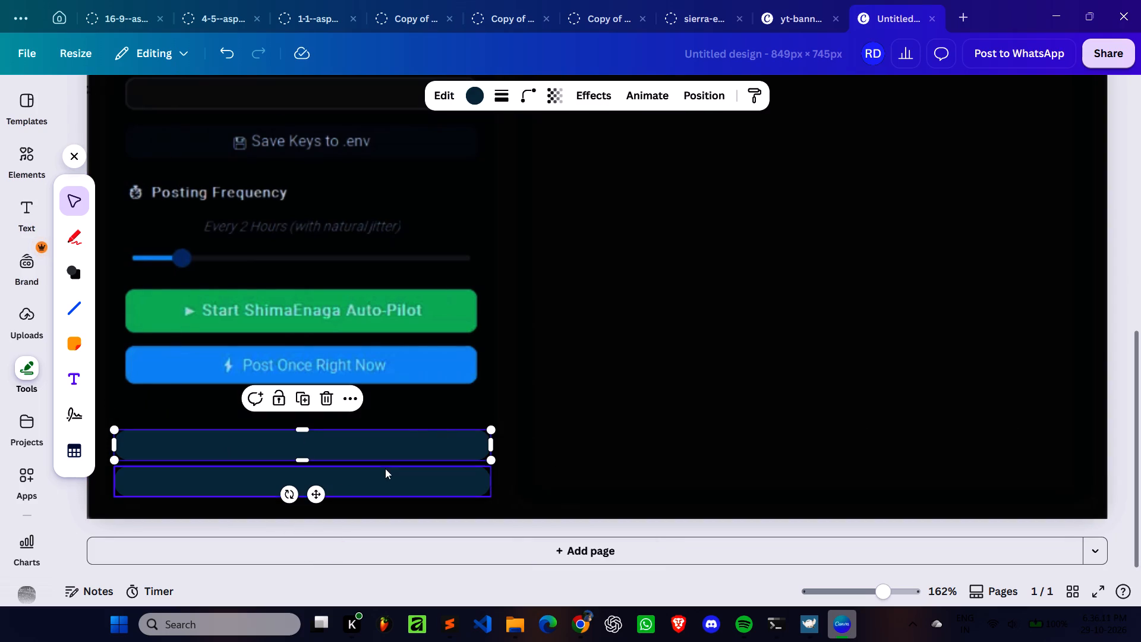
pyautogui.keyDown('ctrl'); pyautogui.click(405, 484); pyautogui.keyUp('ctrl')
pyautogui.moveTo(560, 397); pyautogui.dragTo(436, 519)
pyautogui.click(477, 108)
pyautogui.click(477, 103)
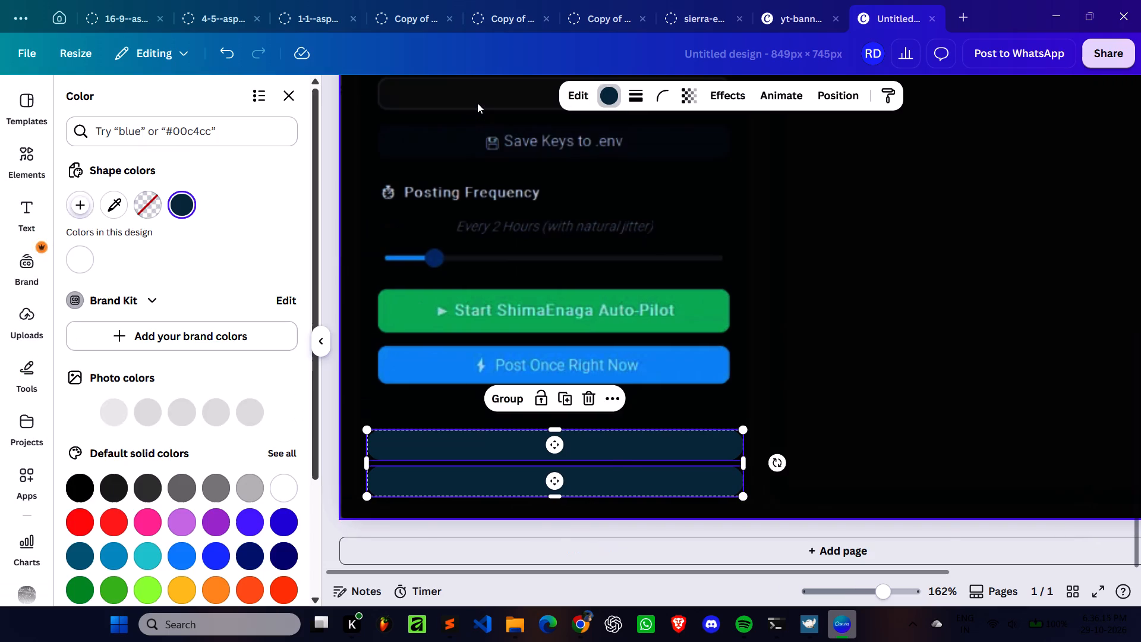
pyautogui.click(116, 200)
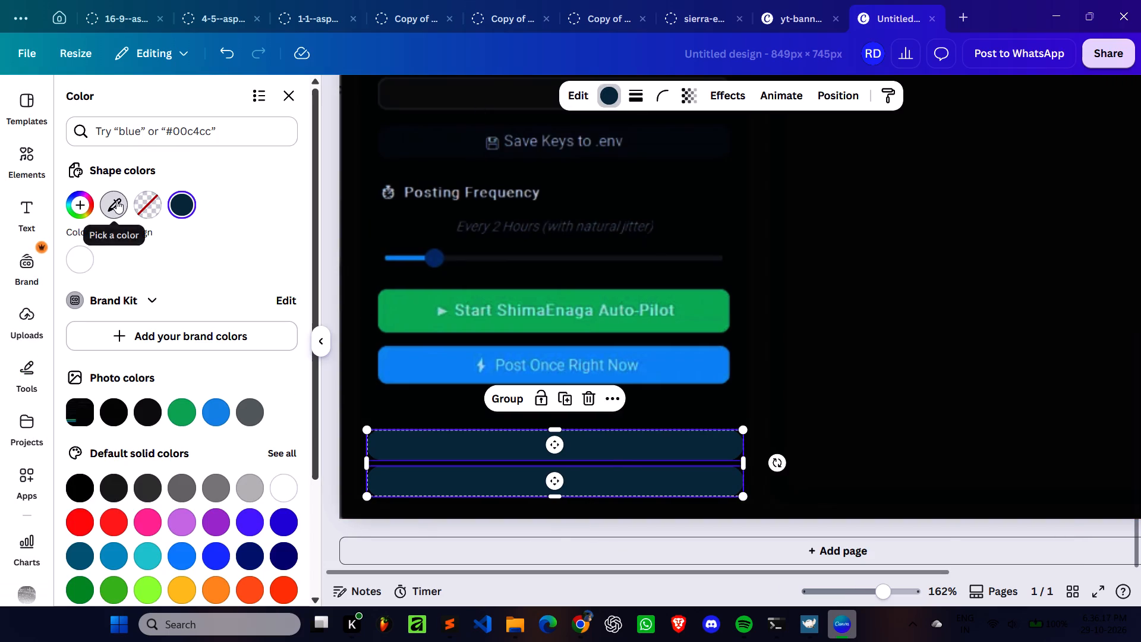
pyautogui.click(972, 346)
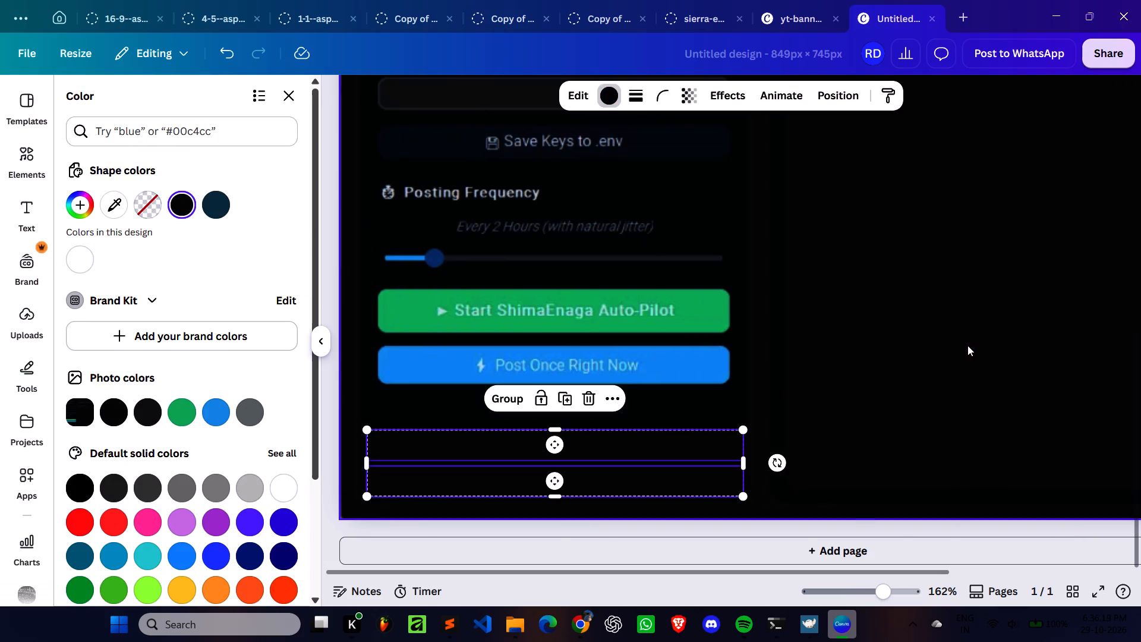
pyautogui.click(843, 340)
# Add a text box reading "github repo link" and position it just below the Post Once Right Now button.
pyautogui.click(543, 443)
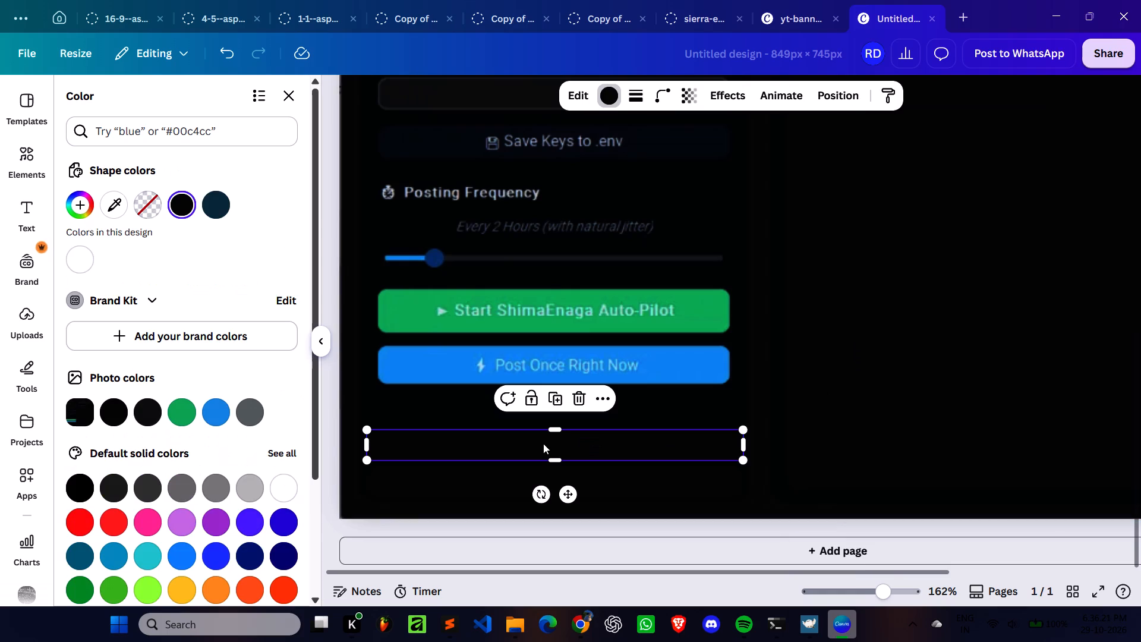
pyautogui.click(19, 206)
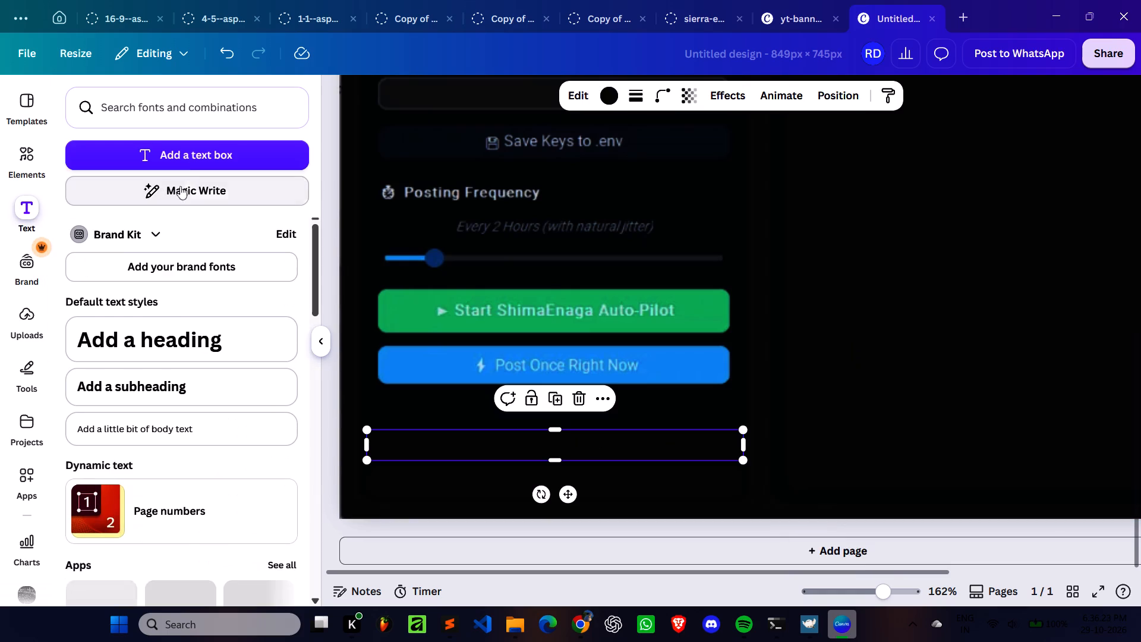
pyautogui.click(191, 160)
pyautogui.doubleClick(560, 475)
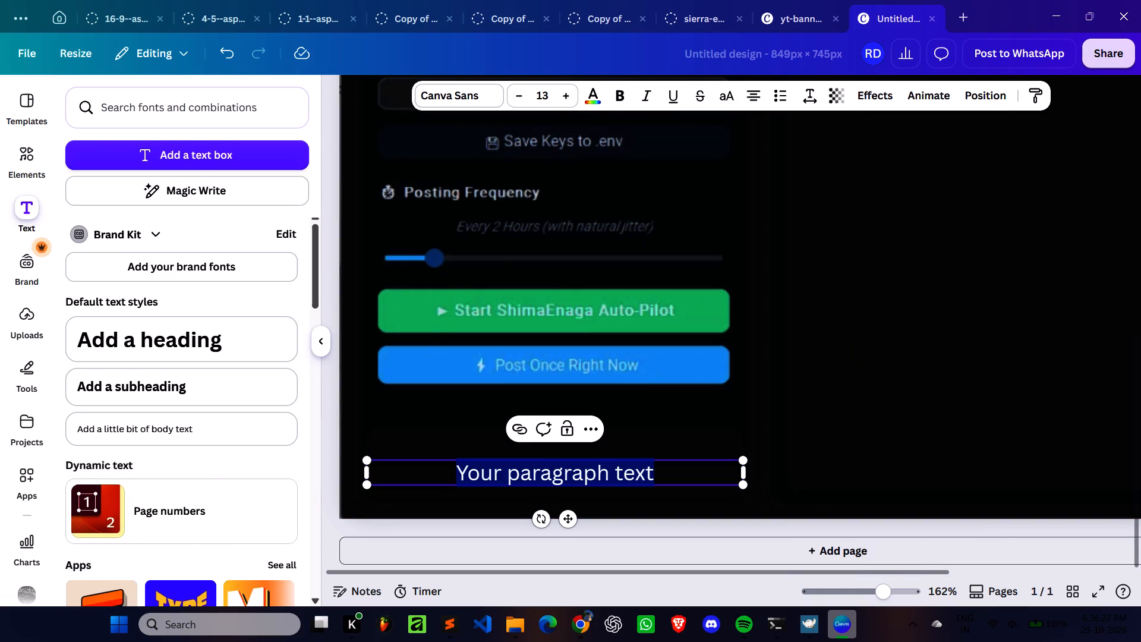
pyautogui.write('git')
pyautogui.write('hub')
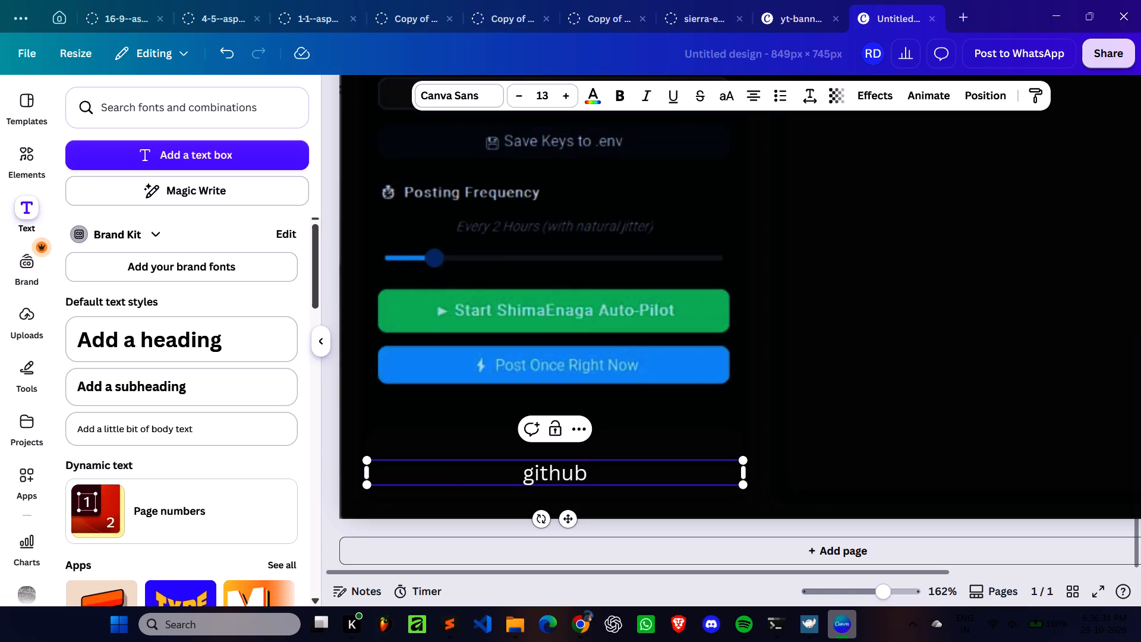
pyautogui.press('space')
pyautogui.write('repo lin')
pyautogui.press('k')
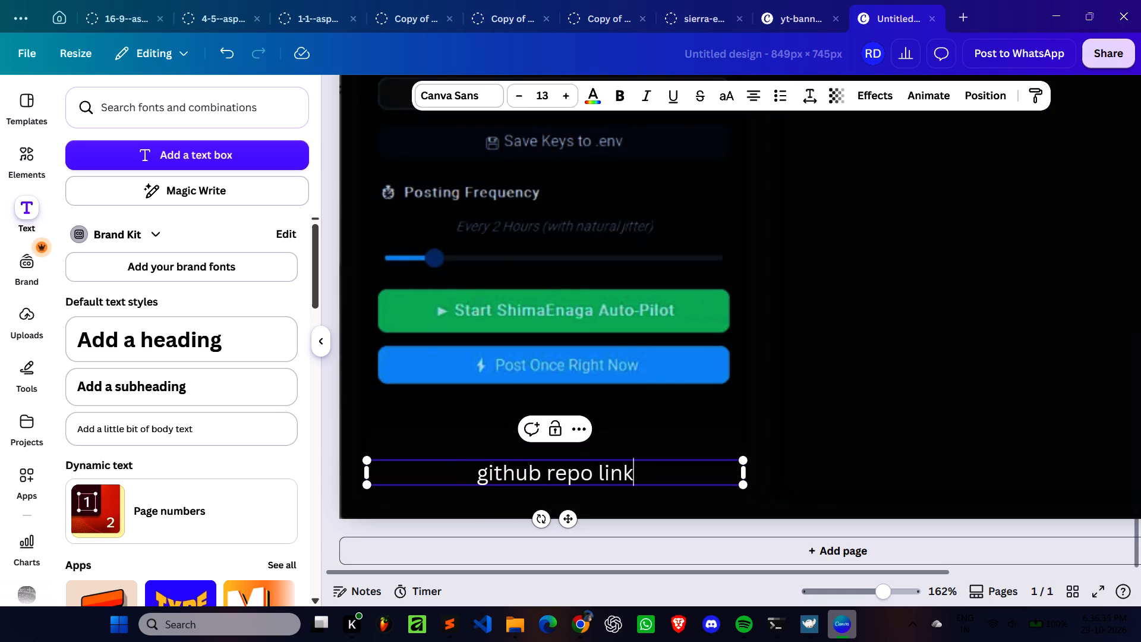
pyautogui.moveTo(566, 517); pyautogui.dragTo(574, 446)
# Duplicate the github repo link text, place the copy below it, and change its wording to "my website link".
pyautogui.click(563, 351)
pyautogui.moveTo(595, 473); pyautogui.dragTo(579, 501)
pyautogui.doubleClick(574, 450)
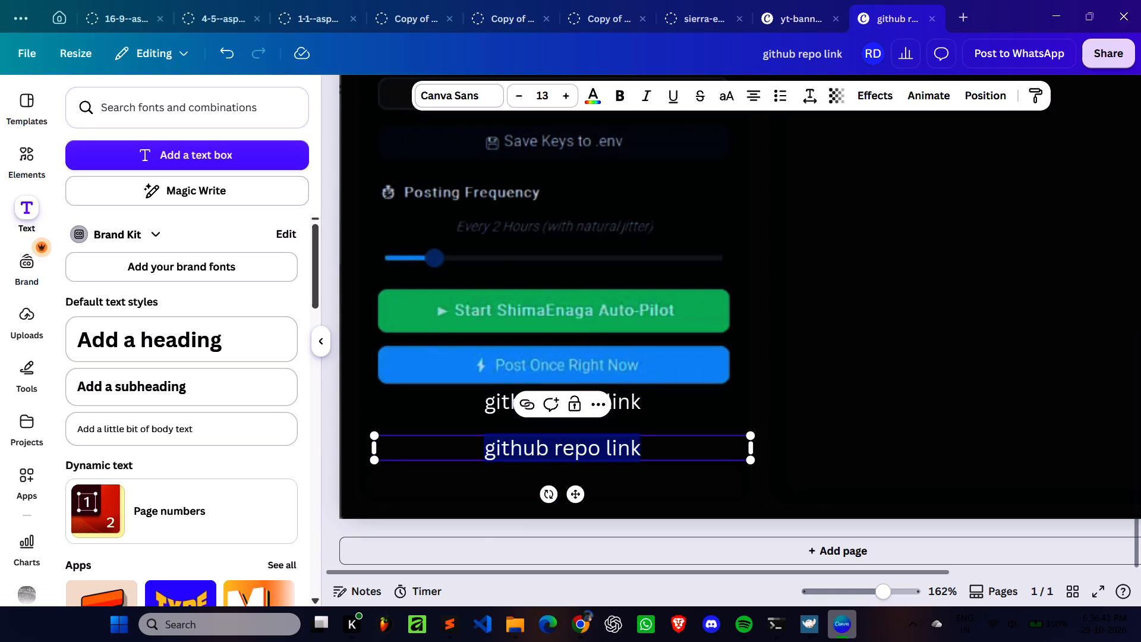
pyautogui.write('my website link')
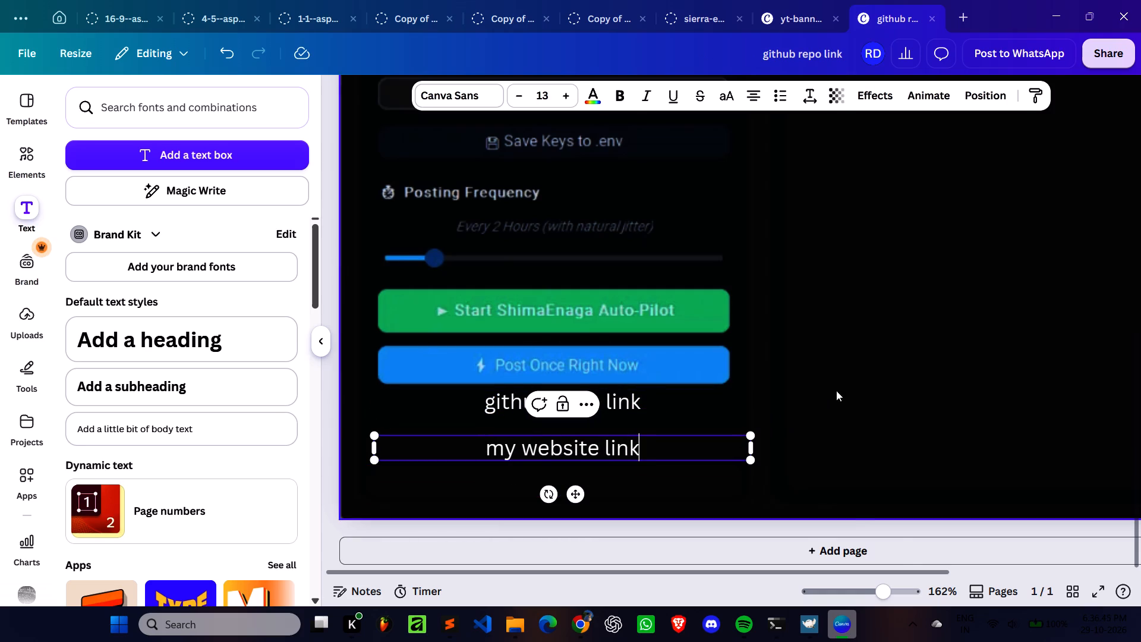
pyautogui.click(836, 391)
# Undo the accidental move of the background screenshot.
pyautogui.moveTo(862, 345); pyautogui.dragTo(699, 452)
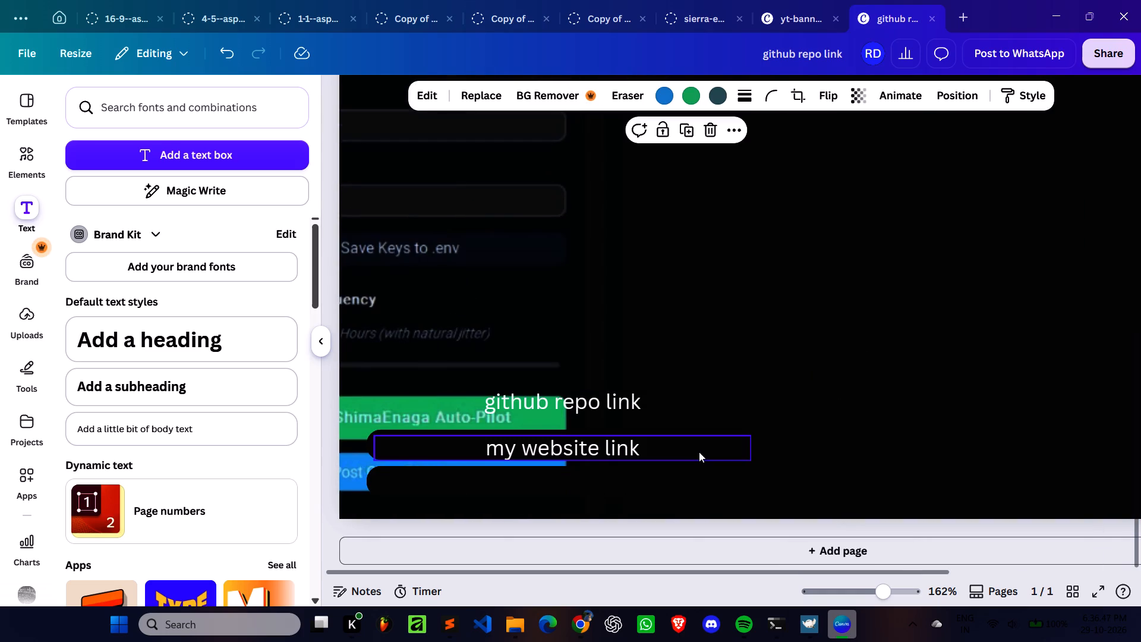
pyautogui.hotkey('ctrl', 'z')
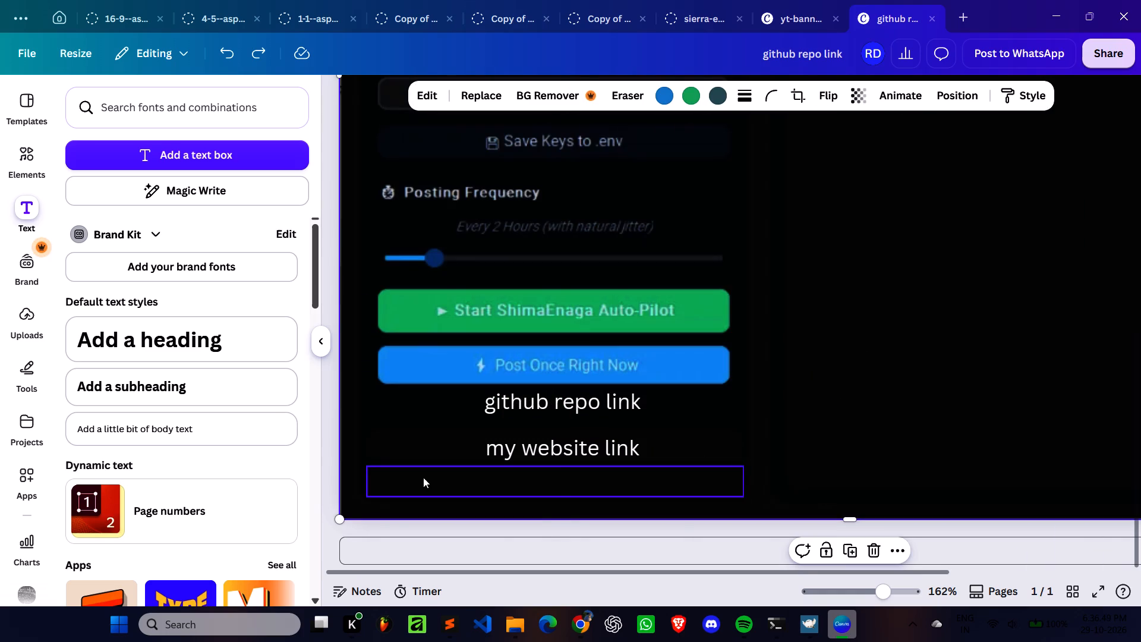
# Lock both black bars in place, moving the "my website link" text aside to reach the upper one.
pyautogui.click(423, 477)
pyautogui.click(531, 436)
pyautogui.click(428, 445)
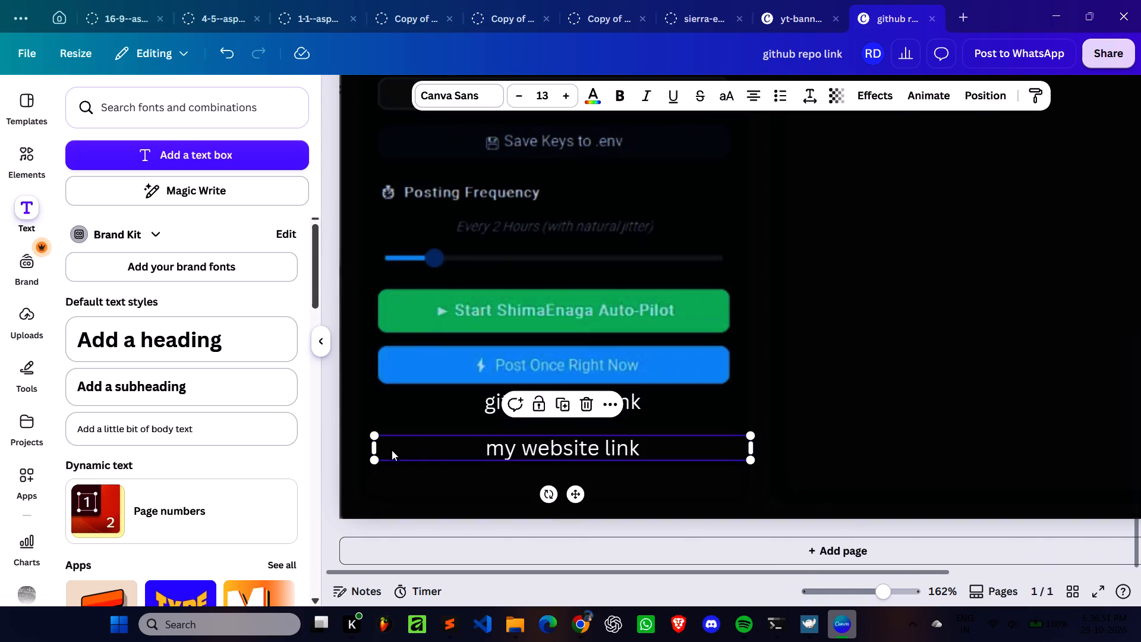
pyautogui.moveTo(464, 441); pyautogui.dragTo(677, 446)
pyautogui.click(440, 449)
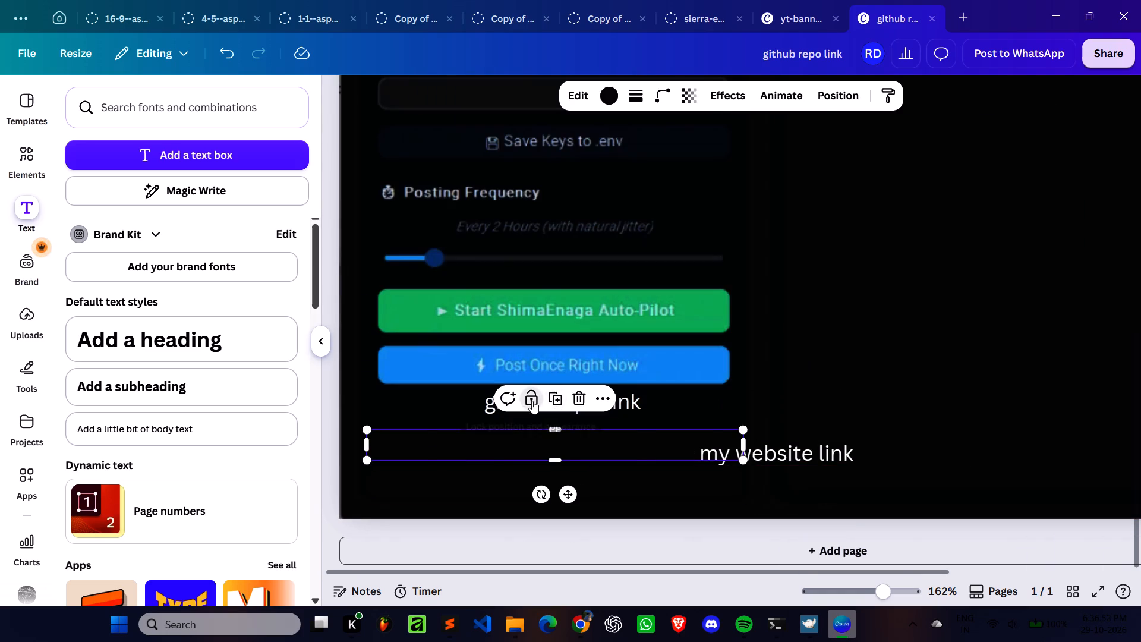
pyautogui.click(532, 401)
# Move the "my website link" text back below the "github repo link" text, aligned with it.
pyautogui.click(643, 405)
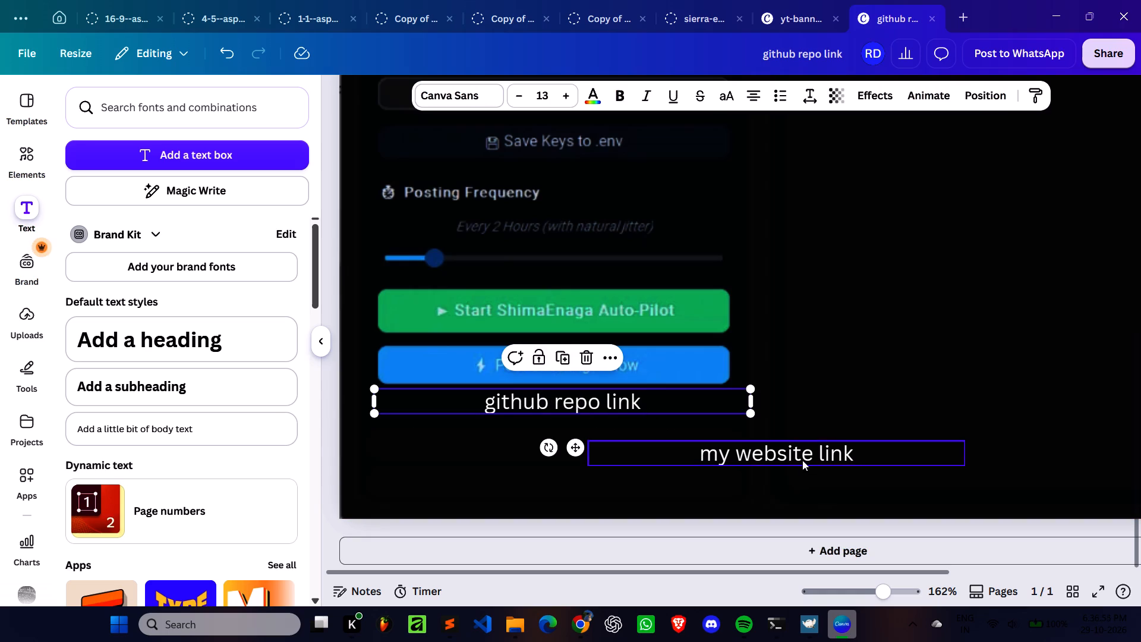
pyautogui.moveTo(803, 460); pyautogui.dragTo(587, 486)
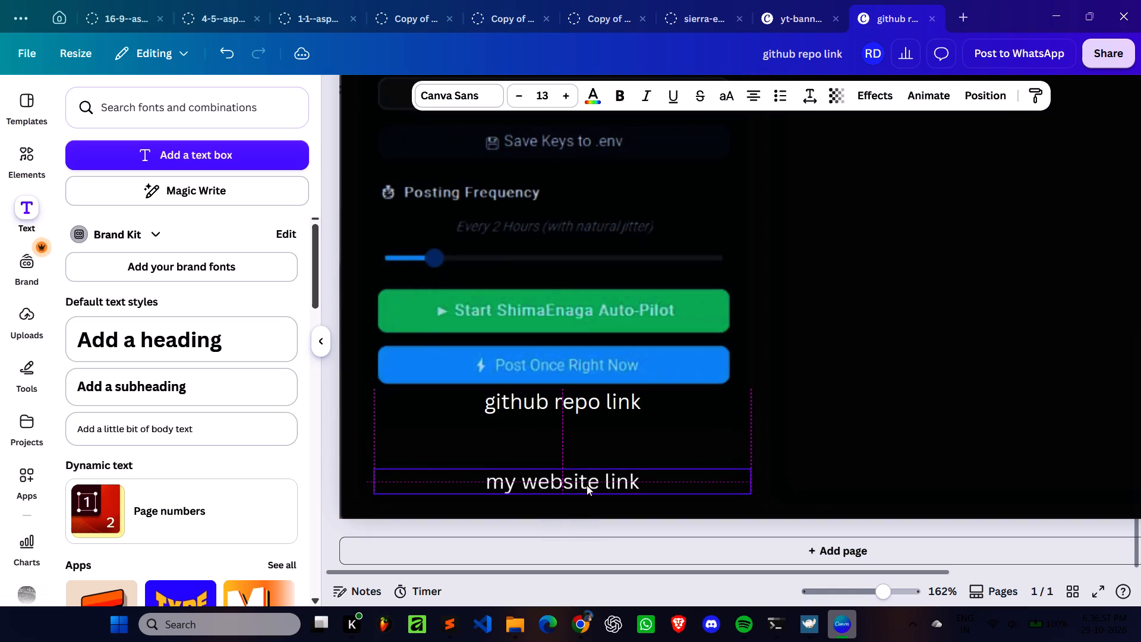
# Scale both link texts down together to font size 10.8.
pyautogui.click(667, 398)
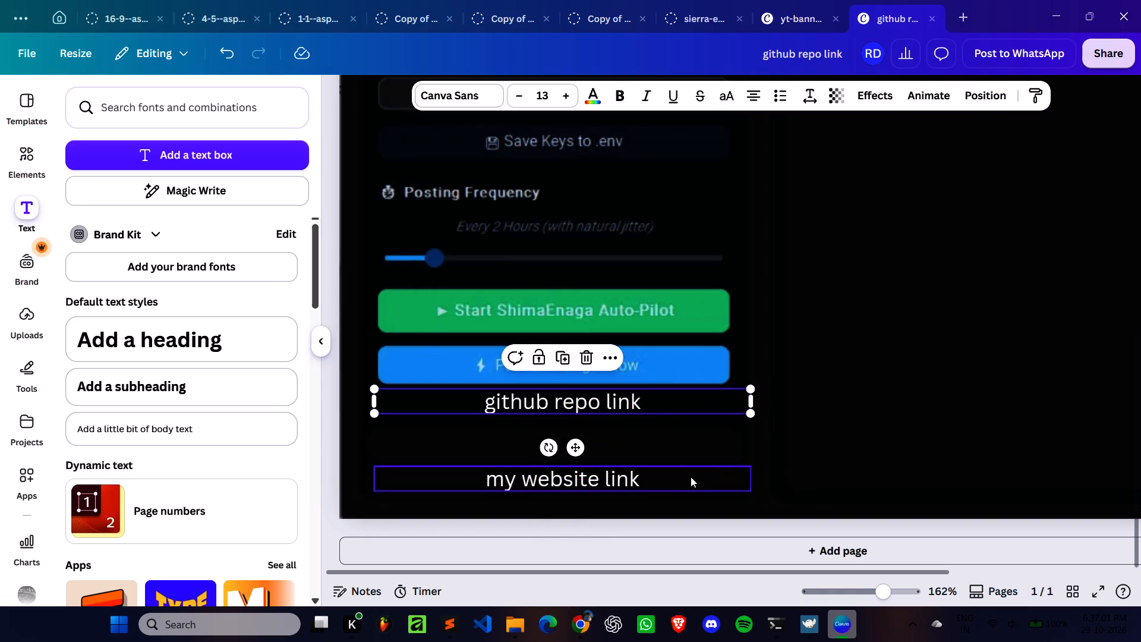
pyautogui.keyDown('ctrl'); pyautogui.click(691, 477); pyautogui.keyUp('ctrl')
pyautogui.keyDown('shift'); pyautogui.click(700, 410); pyautogui.keyUp('shift')
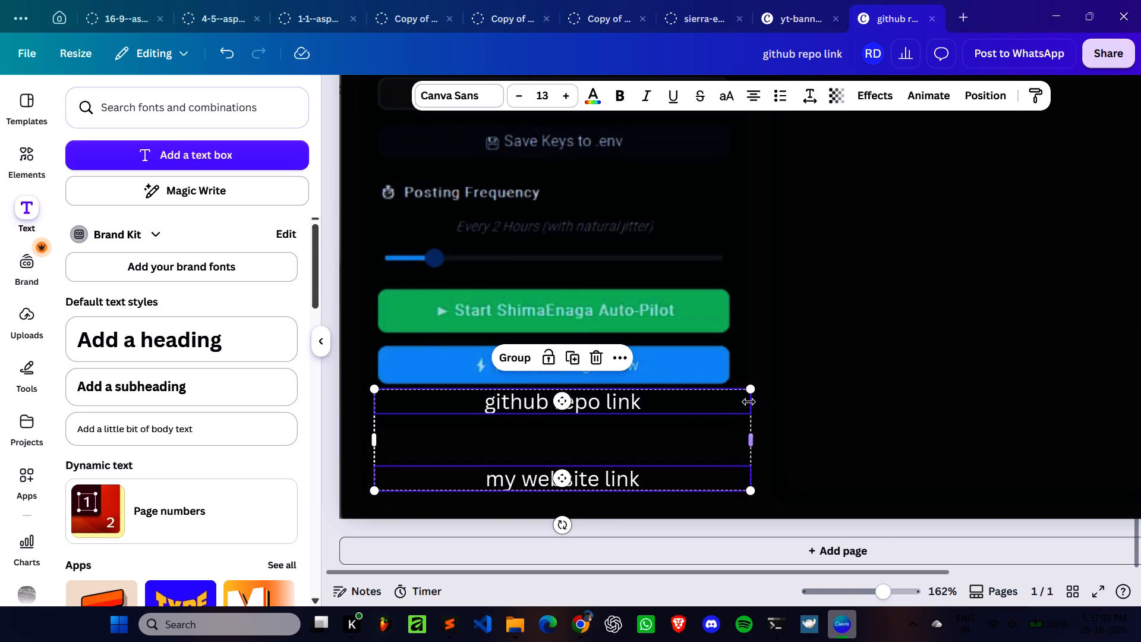
pyautogui.moveTo(750, 392); pyautogui.dragTo(692, 435)
pyautogui.click(638, 481)
pyautogui.click(628, 480)
pyautogui.click(760, 457)
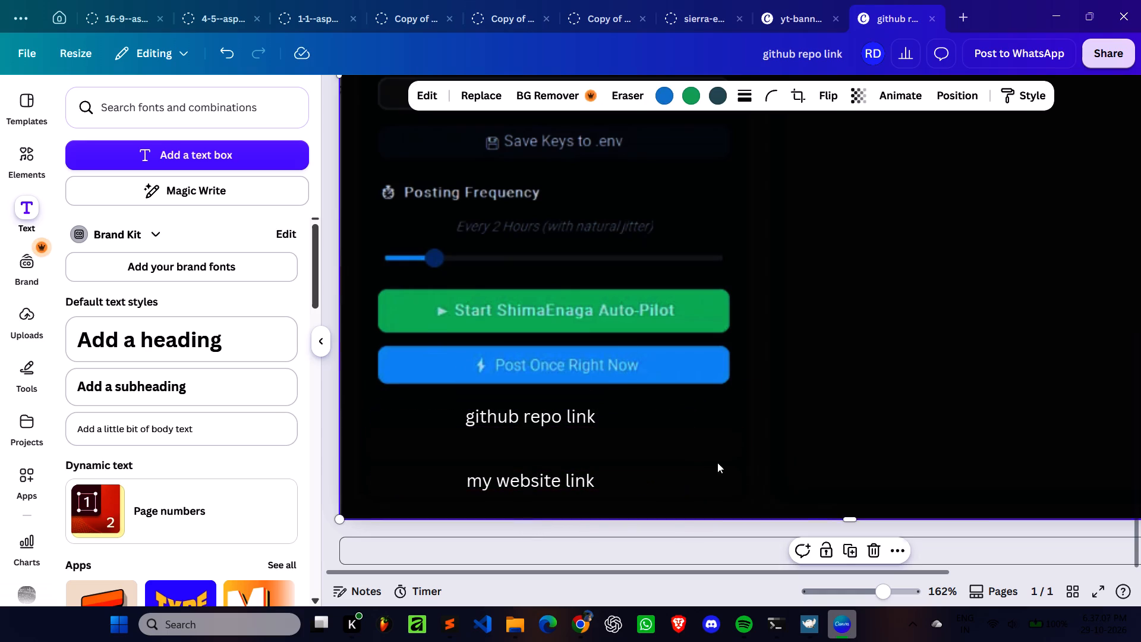
# Centre the "my website link" text on the lower black bar and the "github repo link" text on the upper one.
pyautogui.click(559, 481)
pyautogui.moveTo(546, 481); pyautogui.dragTo(575, 484)
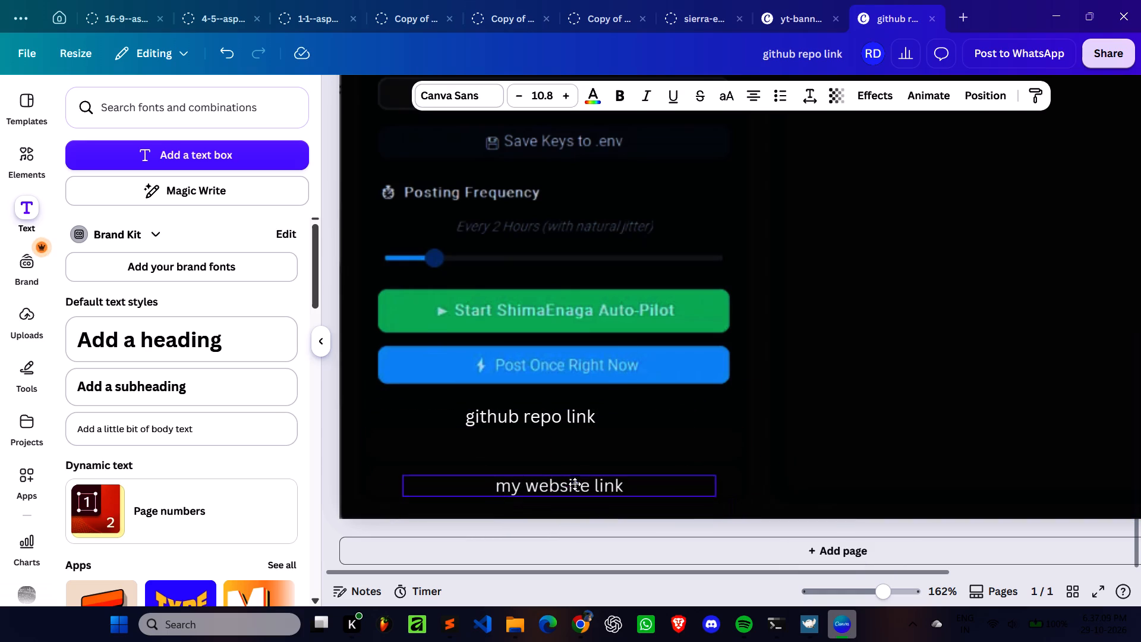
pyautogui.moveTo(575, 484); pyautogui.dragTo(569, 481)
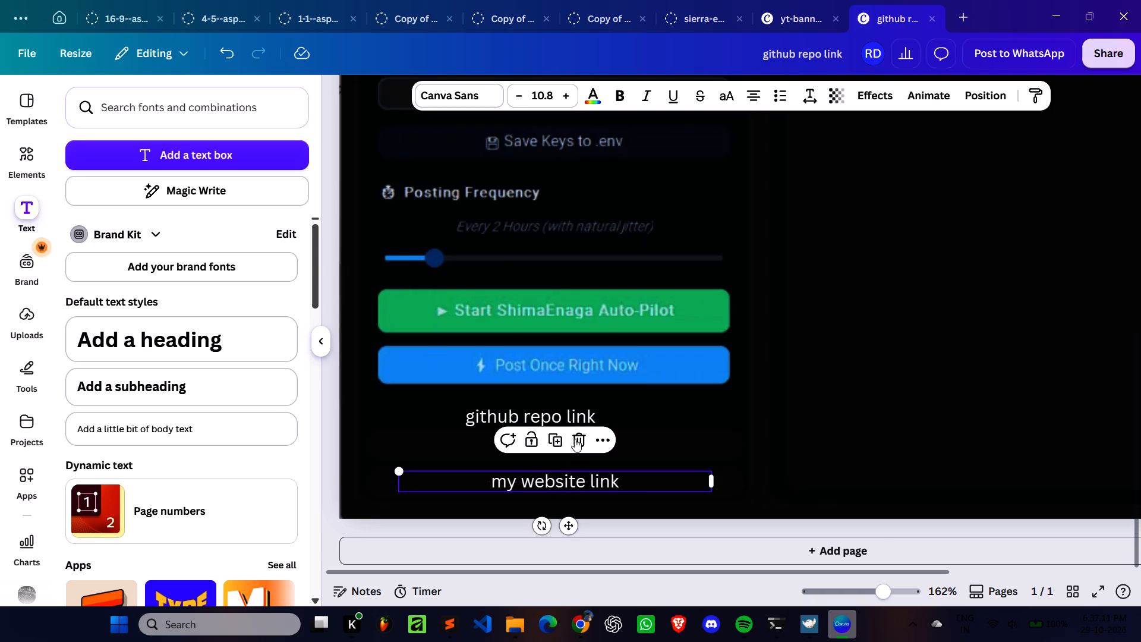
pyautogui.moveTo(550, 416); pyautogui.dragTo(575, 446)
pyautogui.click(833, 402)
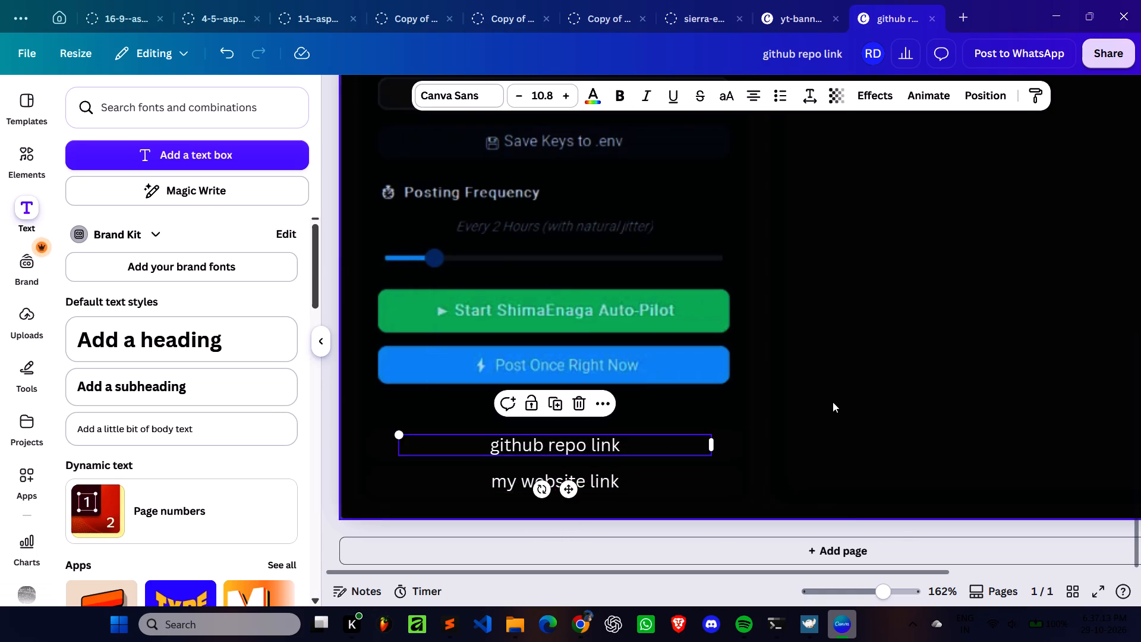
# Narrow the "github repo link" and "my website link" text boxes to fit closely around their wording.
pyautogui.keyDown('ctrl'); pyautogui.scroll(-3, 833, 398); pyautogui.keyUp('ctrl')
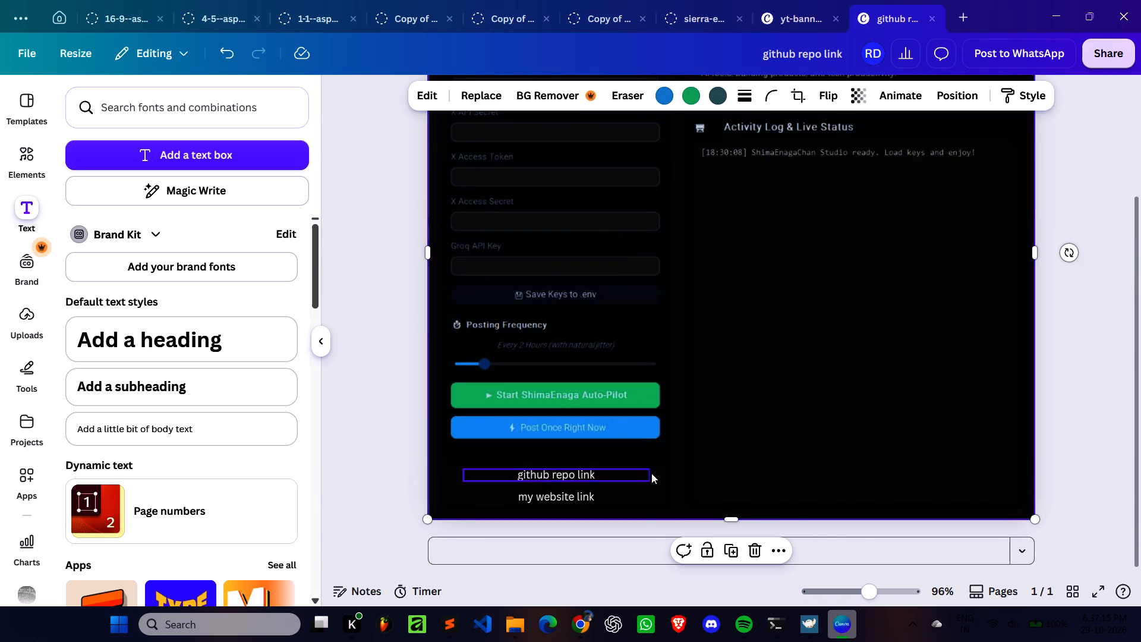
pyautogui.click(607, 477)
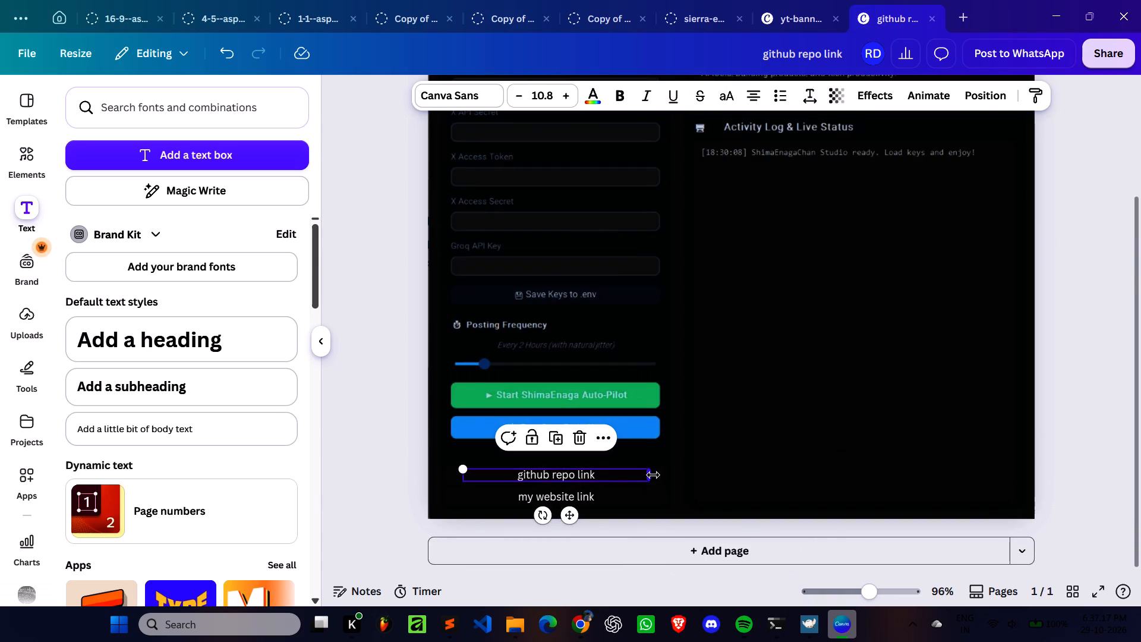
pyautogui.moveTo(651, 476); pyautogui.dragTo(551, 479)
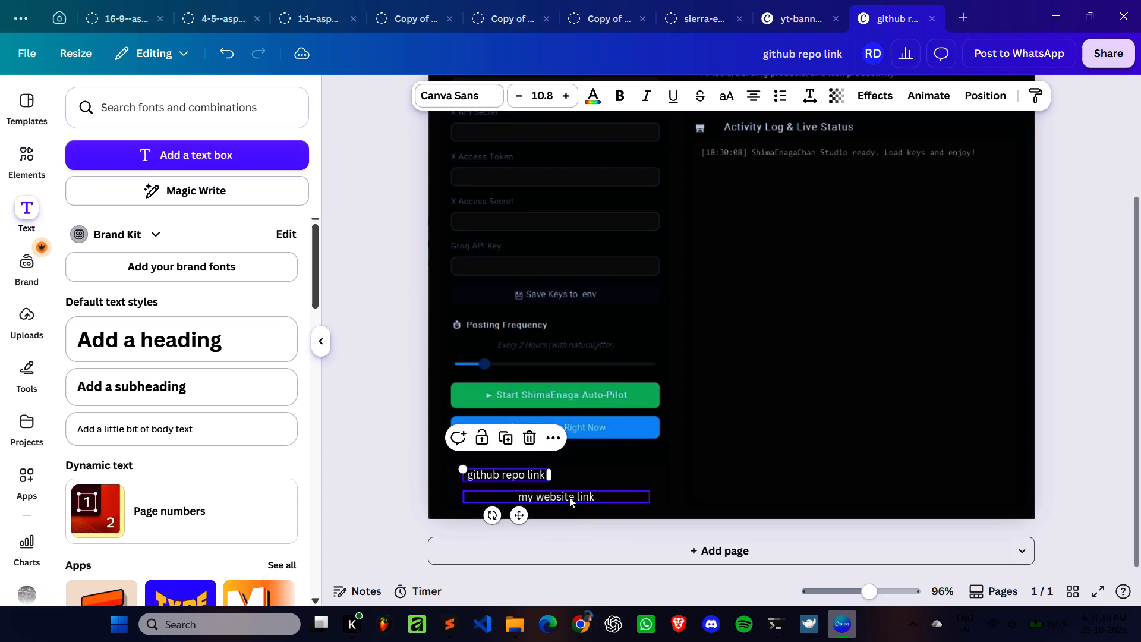
pyautogui.click(569, 497)
pyautogui.click(647, 497)
pyautogui.moveTo(650, 496); pyautogui.dragTo(543, 497)
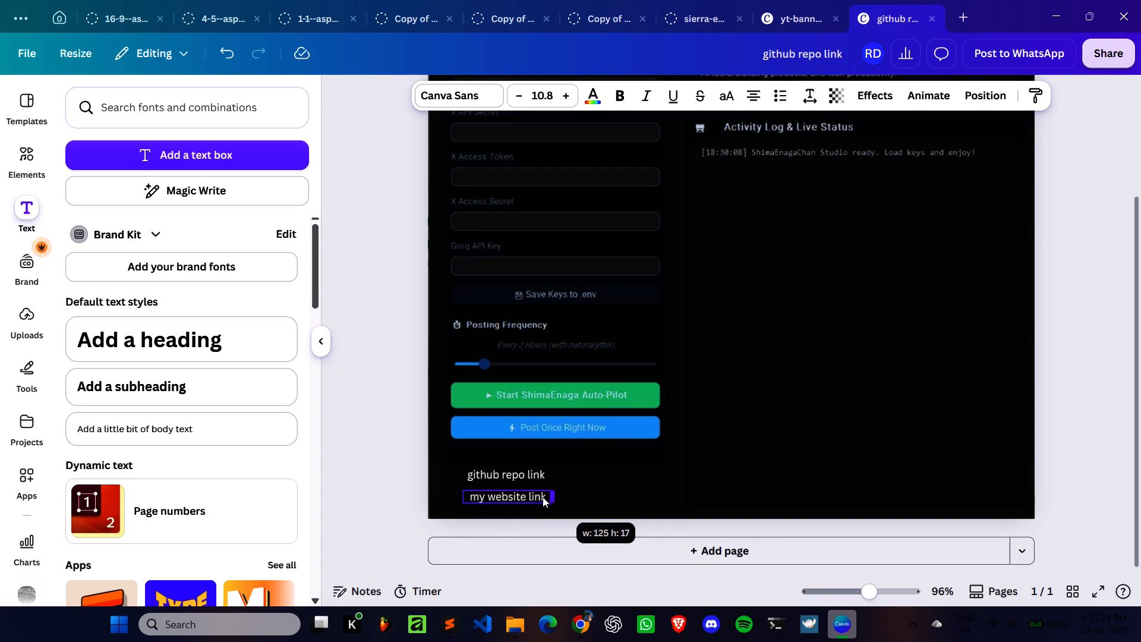
pyautogui.moveTo(543, 497); pyautogui.dragTo(551, 495)
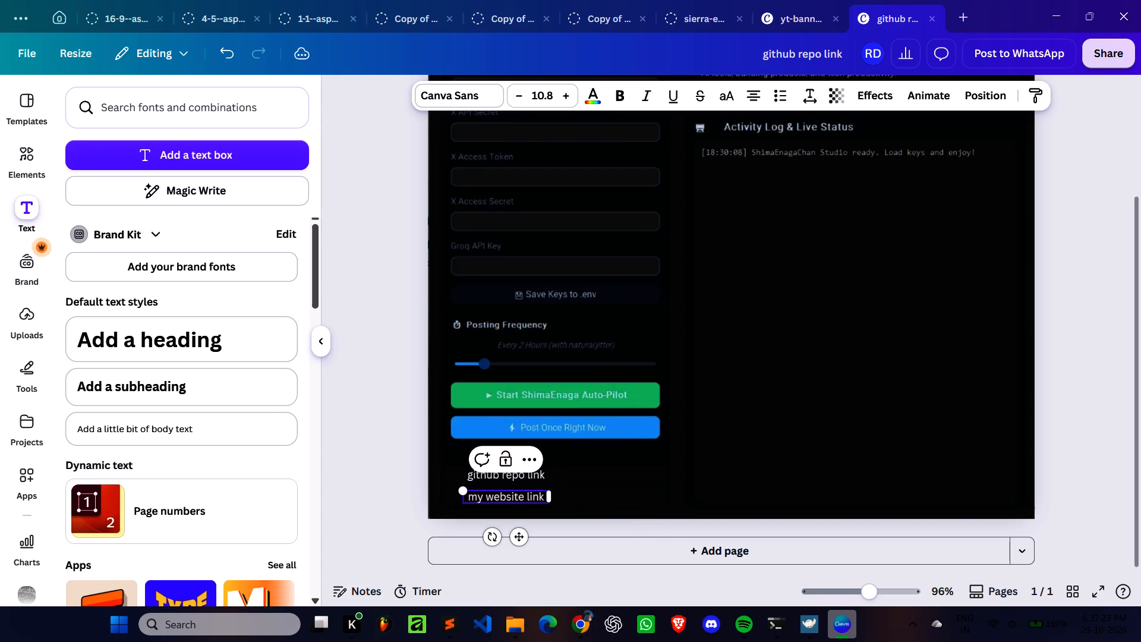
pyautogui.click(588, 506)
# Try to unlock both black bars behind the link texts.
pyautogui.click(595, 493)
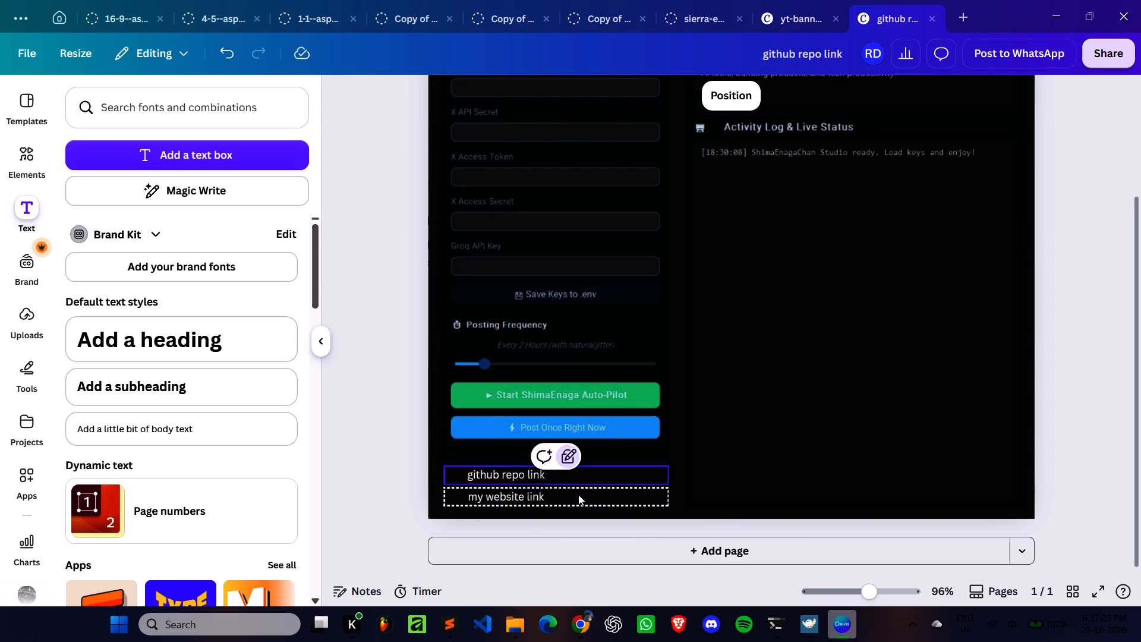
pyautogui.click(601, 493)
pyautogui.click(651, 471)
pyautogui.click(736, 462)
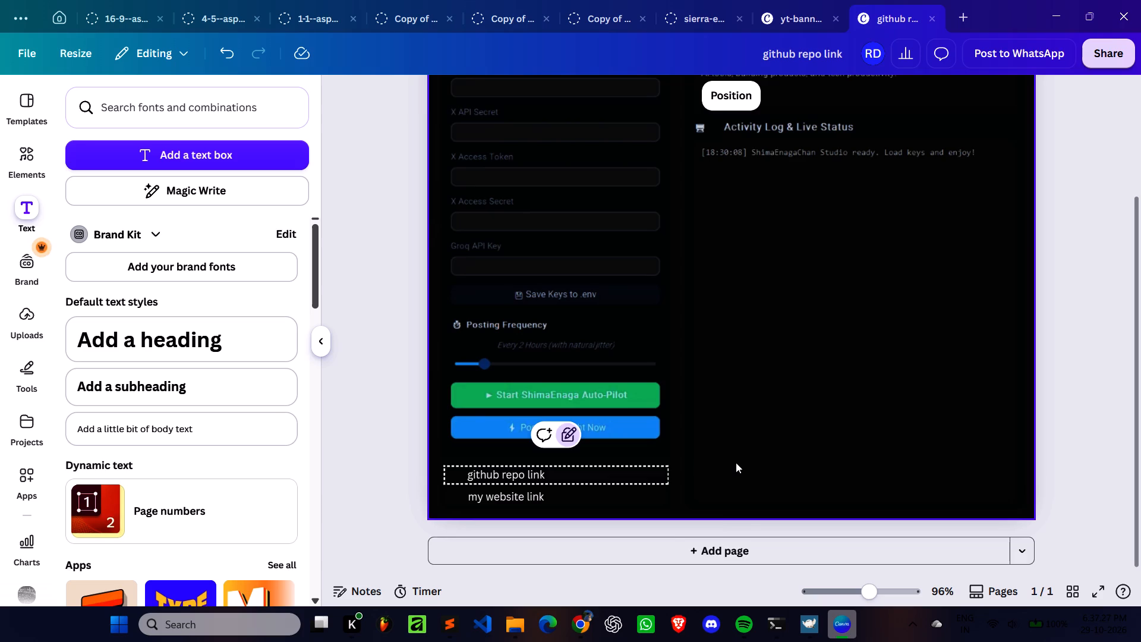
pyautogui.click(641, 484)
pyautogui.click(652, 477)
pyautogui.click(568, 430)
pyautogui.click(633, 499)
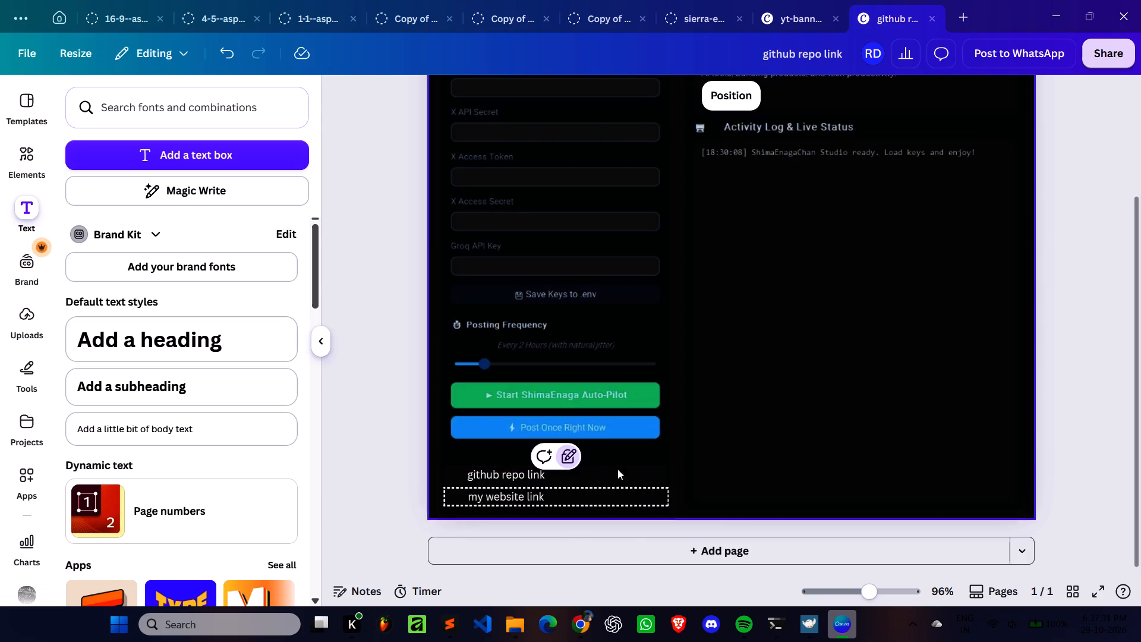
pyautogui.click(575, 460)
# Centre the narrowed "github repo link" and "my website link" texts horizontally on their black bars.
pyautogui.keyDown('ctrl'); pyautogui.scroll(2, 519, 497); pyautogui.keyUp('ctrl')
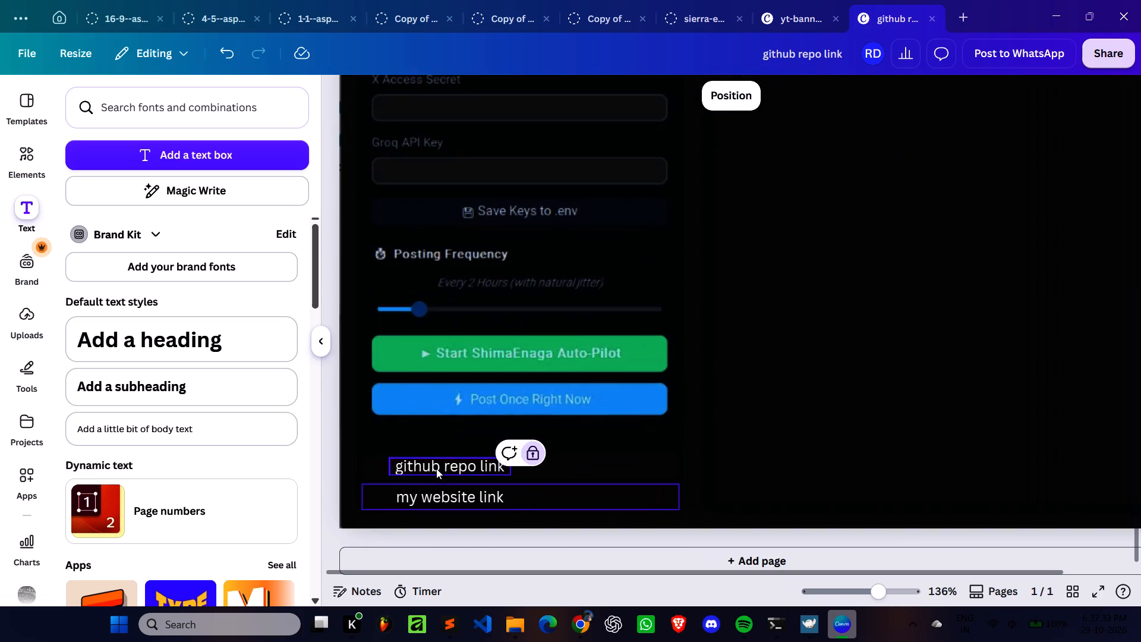
pyautogui.moveTo(436, 468); pyautogui.dragTo(512, 470)
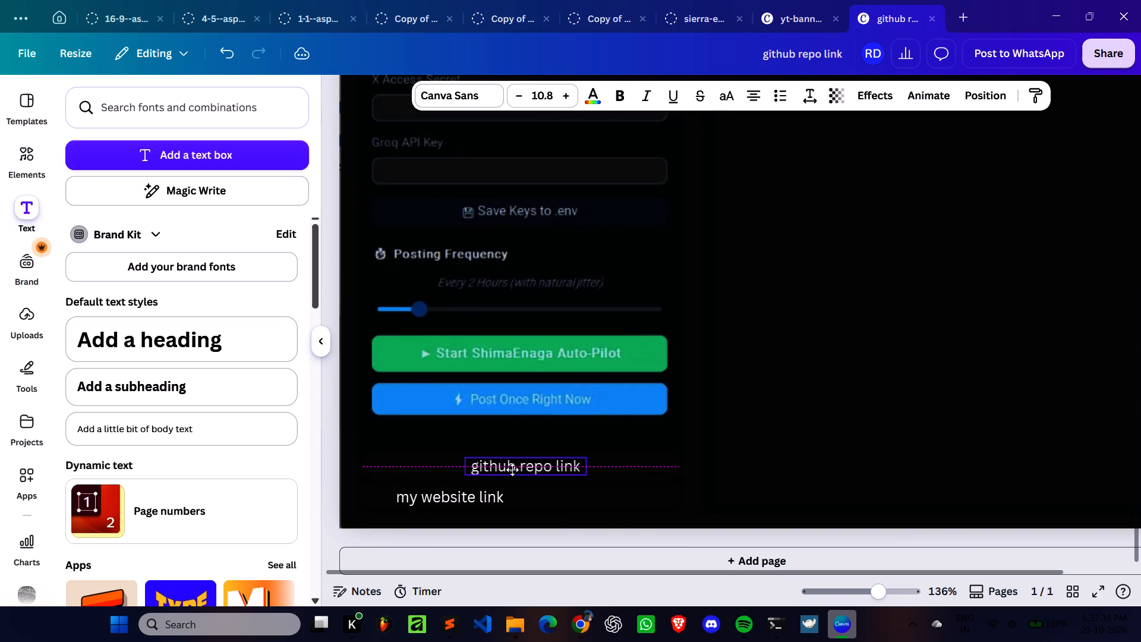
pyautogui.moveTo(512, 470); pyautogui.dragTo(509, 469)
pyautogui.moveTo(472, 499); pyautogui.dragTo(546, 499)
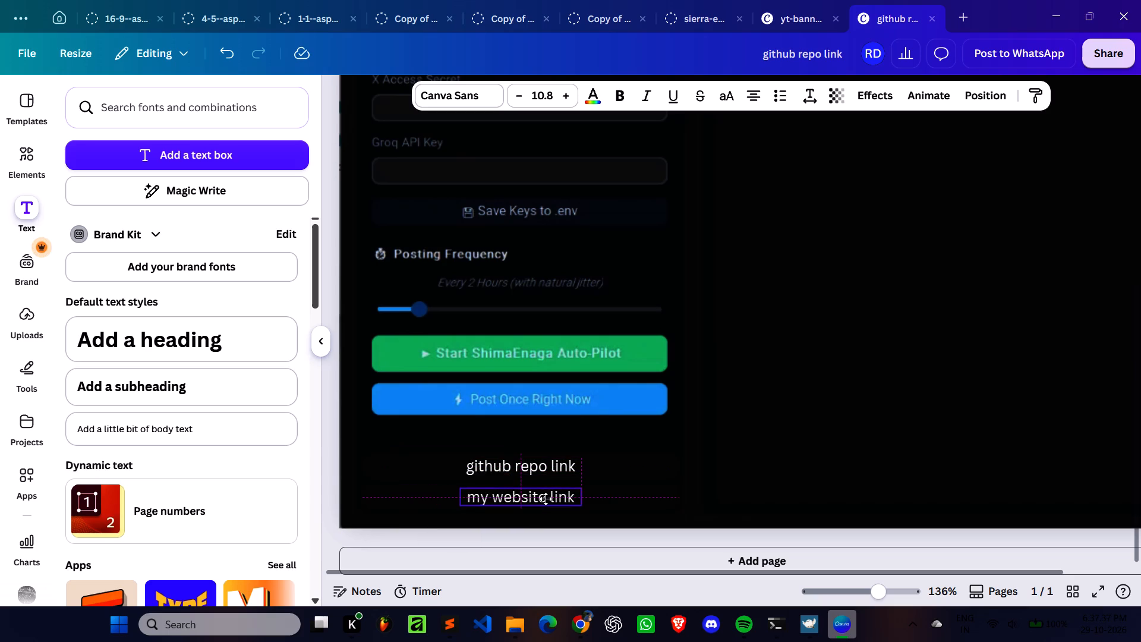
pyautogui.moveTo(546, 499); pyautogui.dragTo(546, 499)
# Unlock both black bars behind the "my website link" and "github repo link" texts.
pyautogui.moveTo(699, 449); pyautogui.dragTo(645, 509)
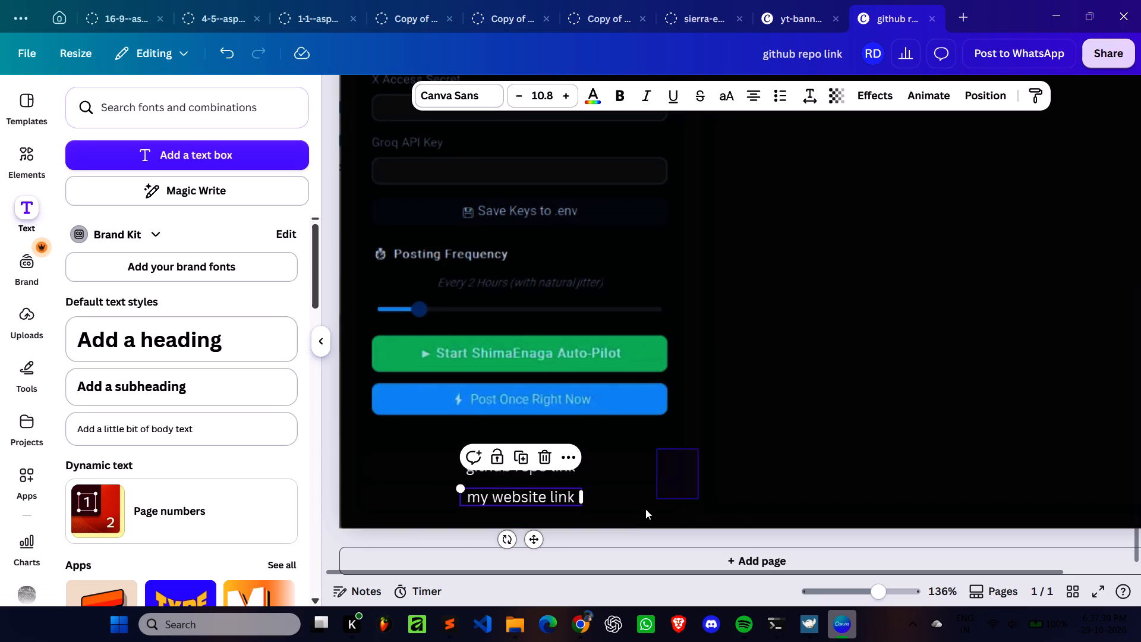
pyautogui.moveTo(645, 509); pyautogui.dragTo(644, 506)
pyautogui.click(654, 496)
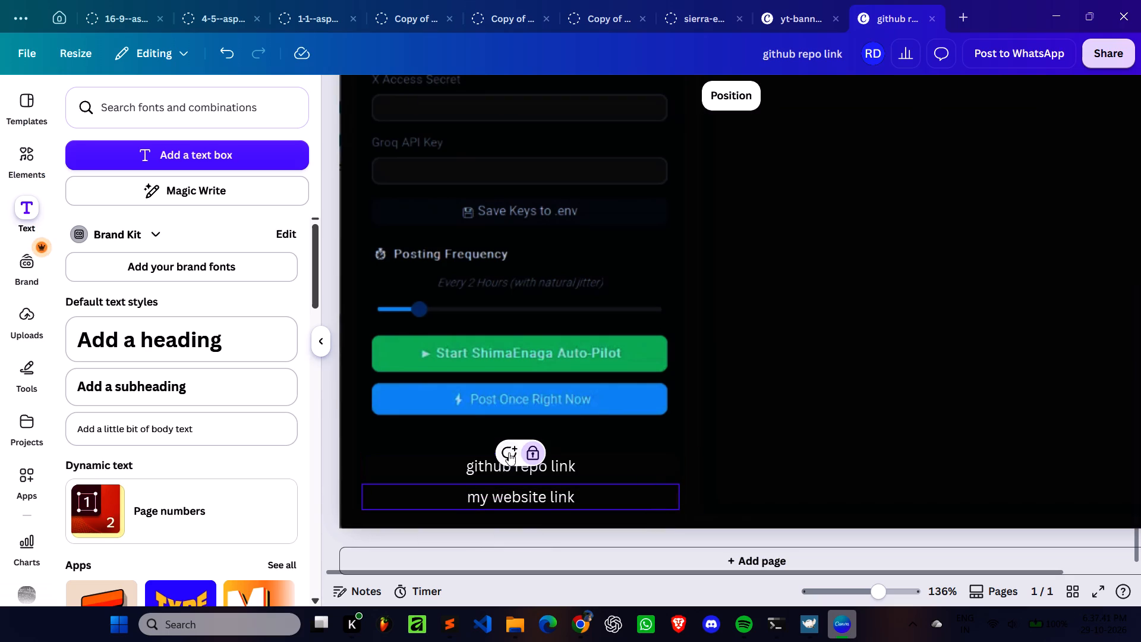
pyautogui.click(535, 453)
pyautogui.click(645, 470)
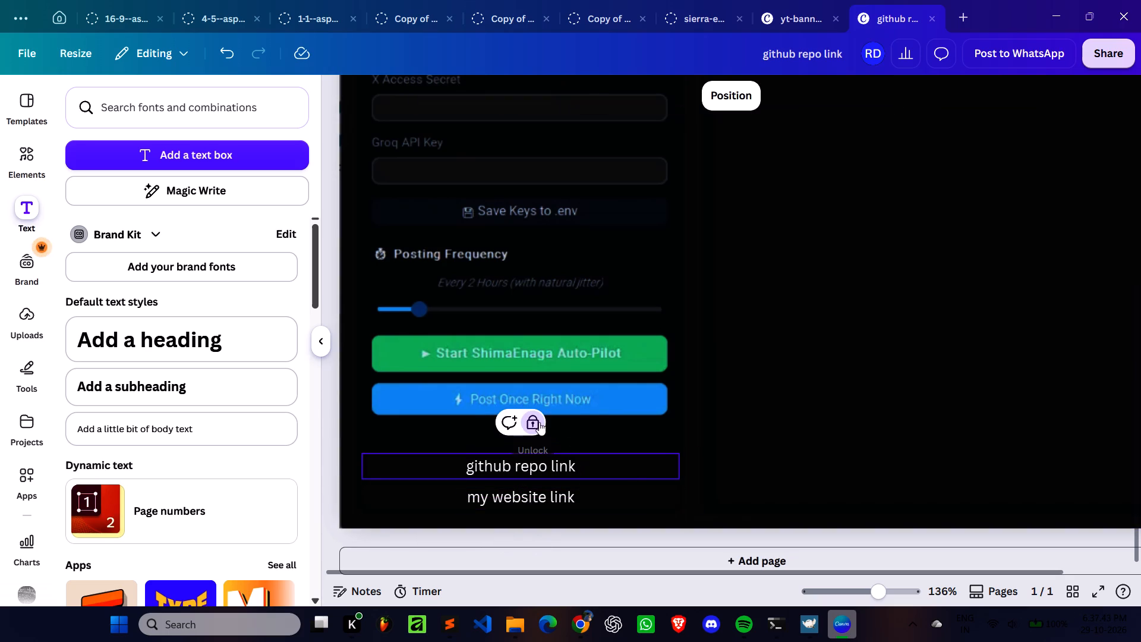
pyautogui.click(539, 422)
# Select both black bars together and narrow them from both ends, leaving a small margin around the link texts.
pyautogui.moveTo(714, 438); pyautogui.dragTo(645, 518)
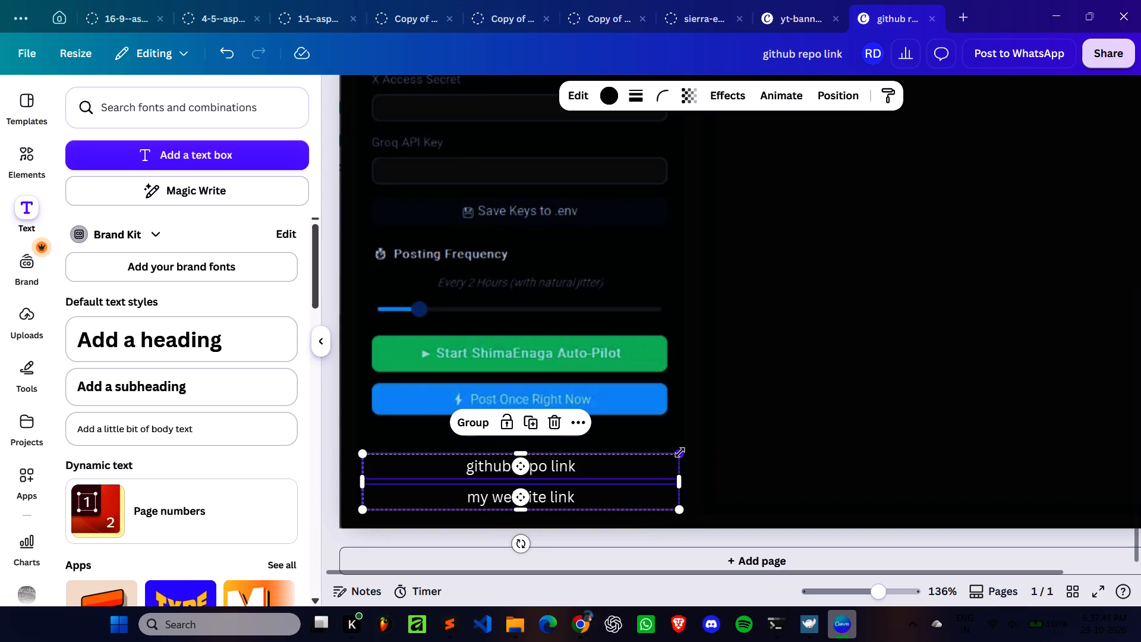
pyautogui.moveTo(679, 483); pyautogui.dragTo(622, 490)
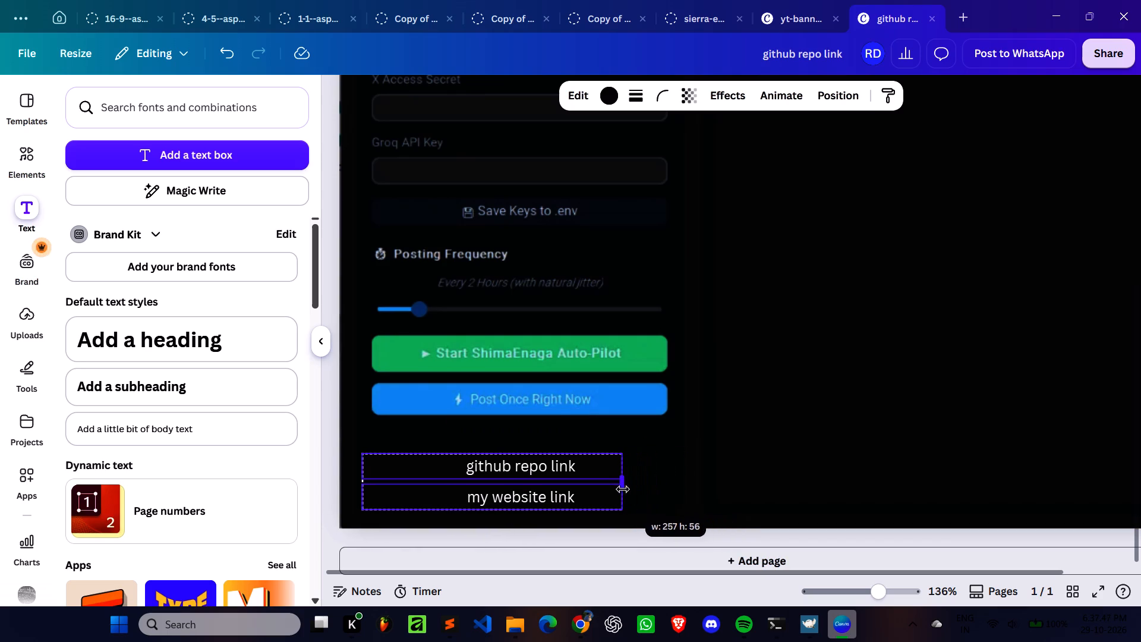
pyautogui.moveTo(365, 481); pyautogui.dragTo(419, 488)
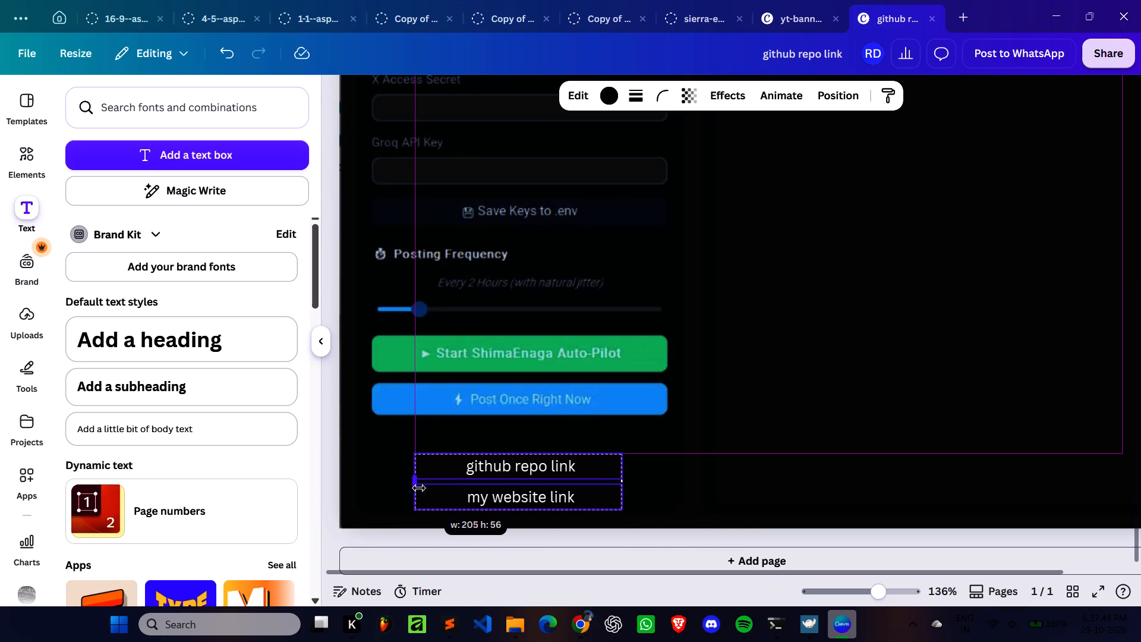
pyautogui.moveTo(419, 488); pyautogui.dragTo(390, 490)
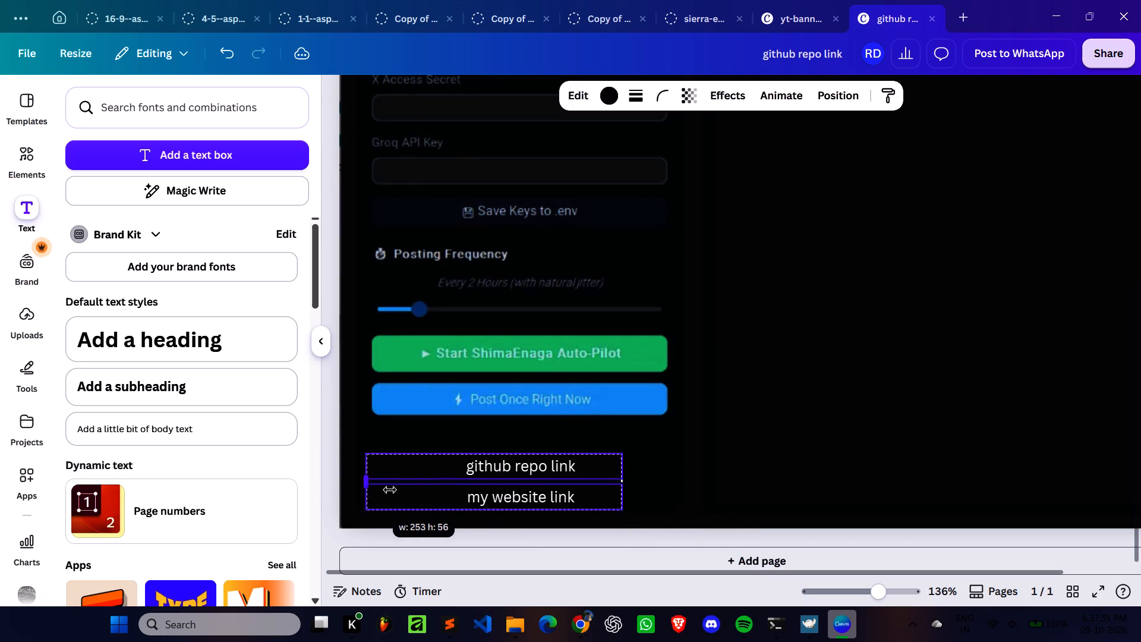
pyautogui.moveTo(390, 490); pyautogui.dragTo(427, 490)
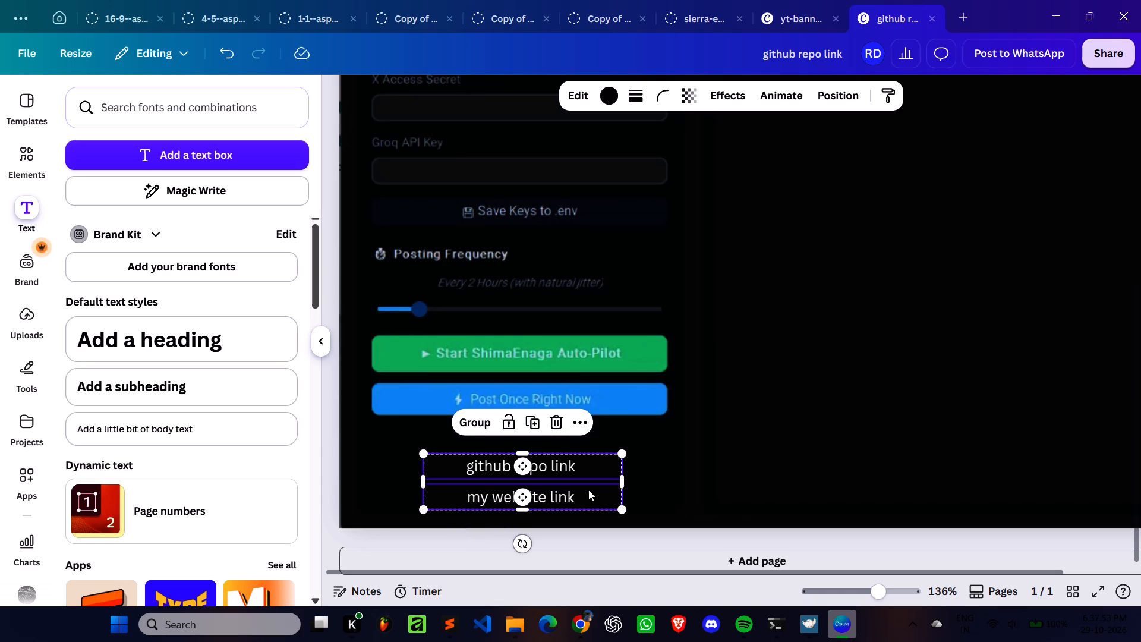
pyautogui.click(588, 490)
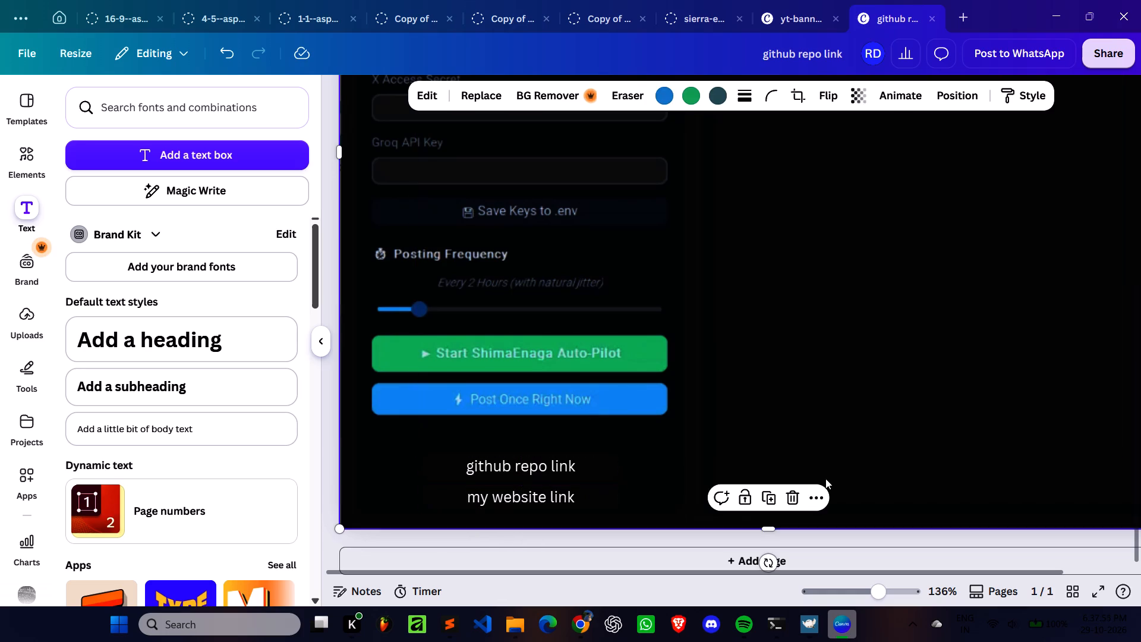
pyautogui.click(828, 478)
pyautogui.click(821, 457)
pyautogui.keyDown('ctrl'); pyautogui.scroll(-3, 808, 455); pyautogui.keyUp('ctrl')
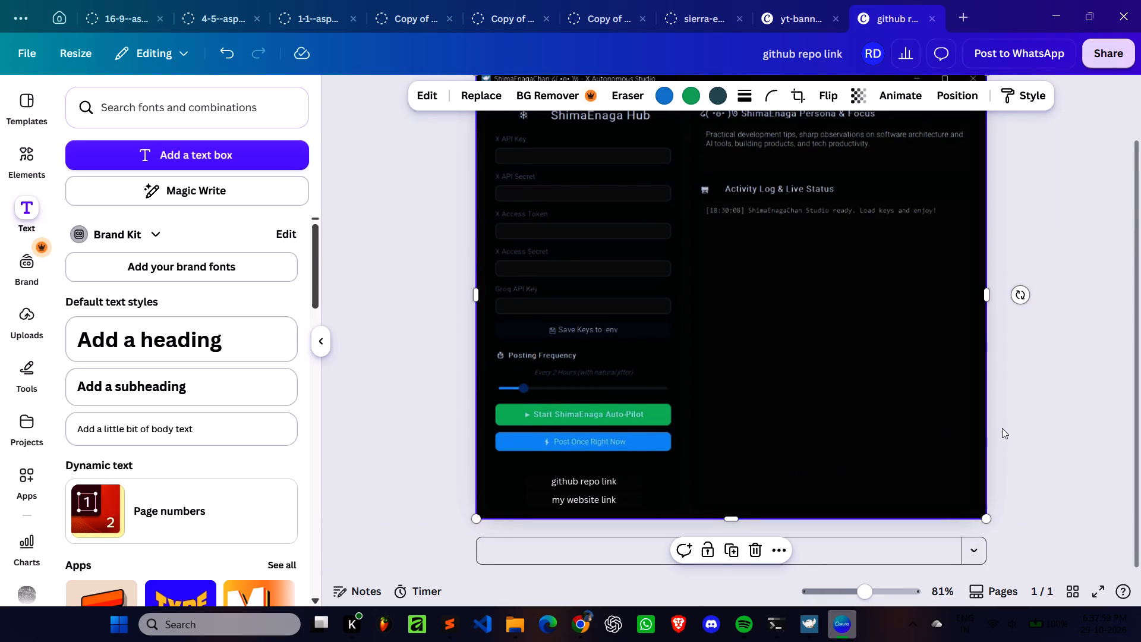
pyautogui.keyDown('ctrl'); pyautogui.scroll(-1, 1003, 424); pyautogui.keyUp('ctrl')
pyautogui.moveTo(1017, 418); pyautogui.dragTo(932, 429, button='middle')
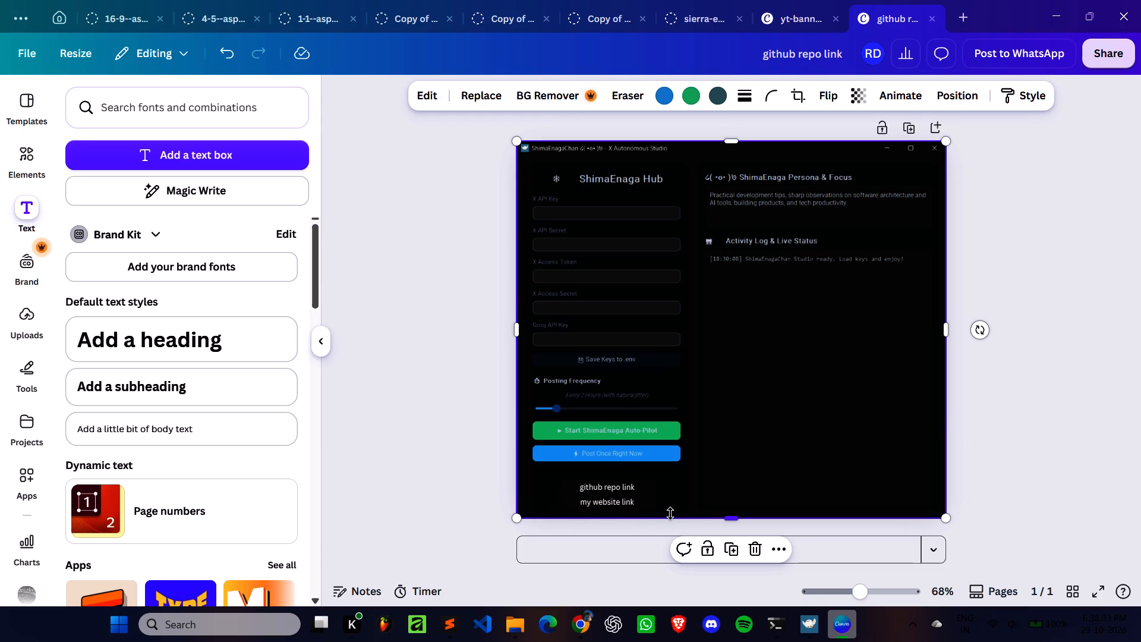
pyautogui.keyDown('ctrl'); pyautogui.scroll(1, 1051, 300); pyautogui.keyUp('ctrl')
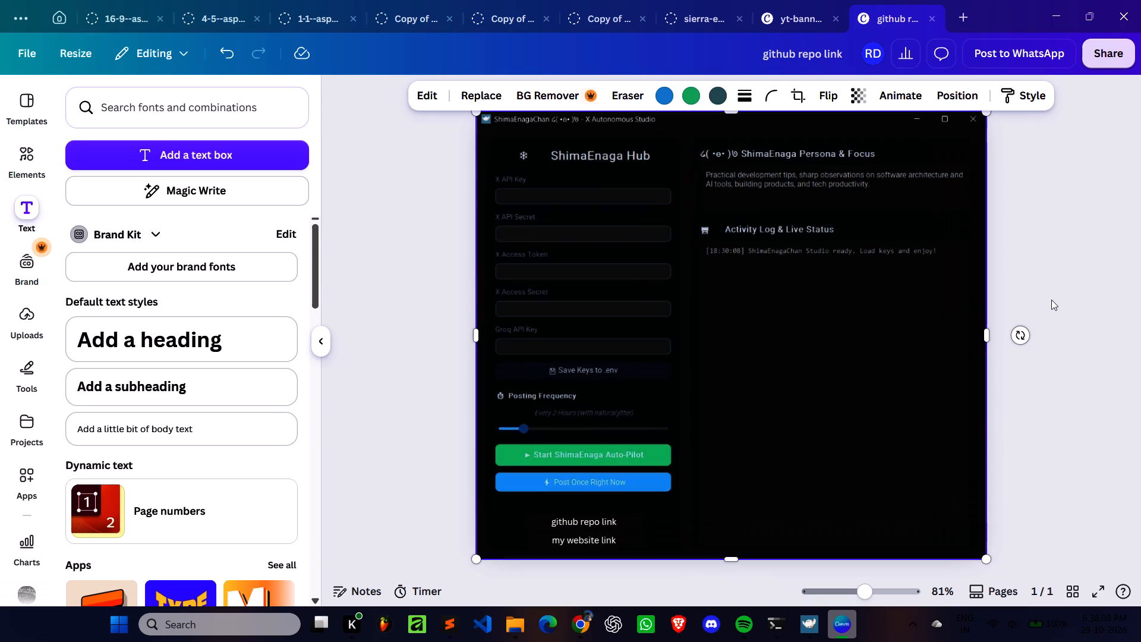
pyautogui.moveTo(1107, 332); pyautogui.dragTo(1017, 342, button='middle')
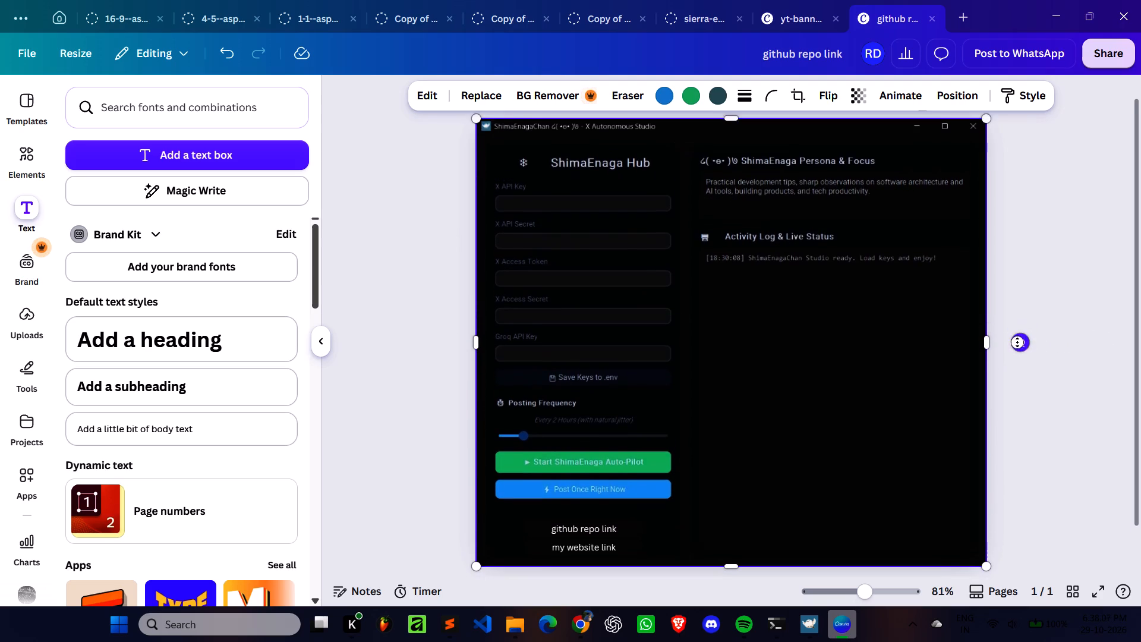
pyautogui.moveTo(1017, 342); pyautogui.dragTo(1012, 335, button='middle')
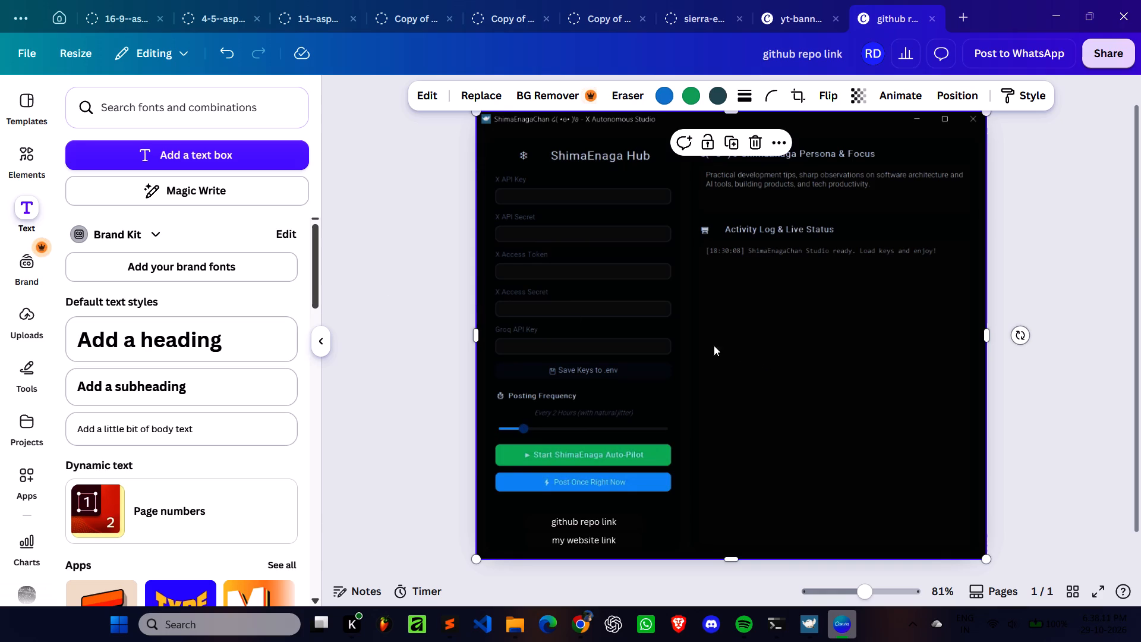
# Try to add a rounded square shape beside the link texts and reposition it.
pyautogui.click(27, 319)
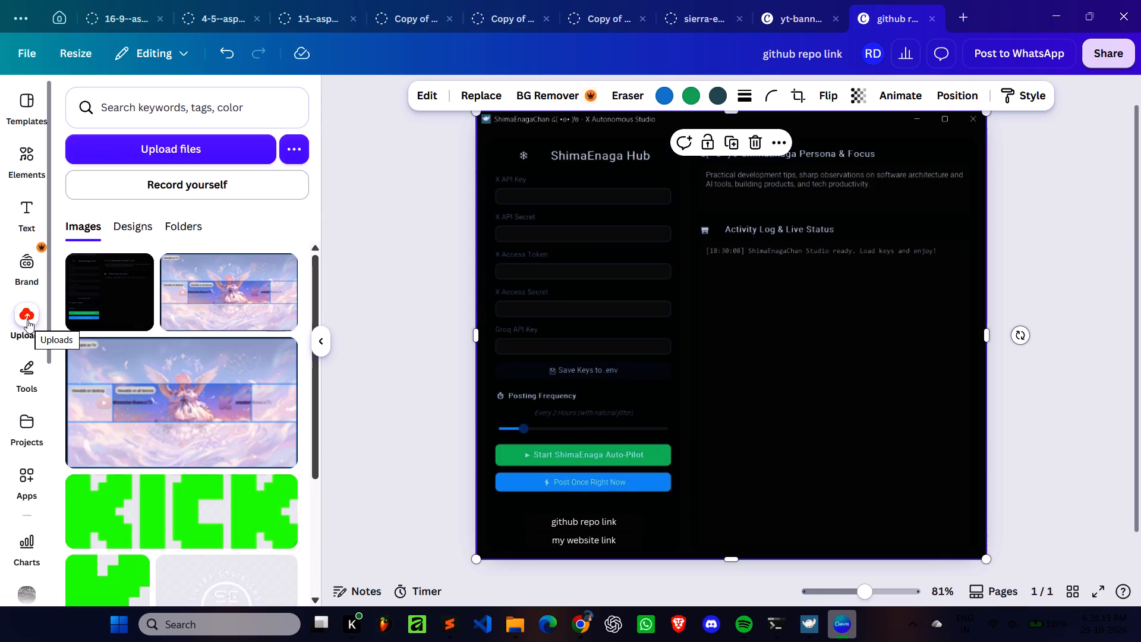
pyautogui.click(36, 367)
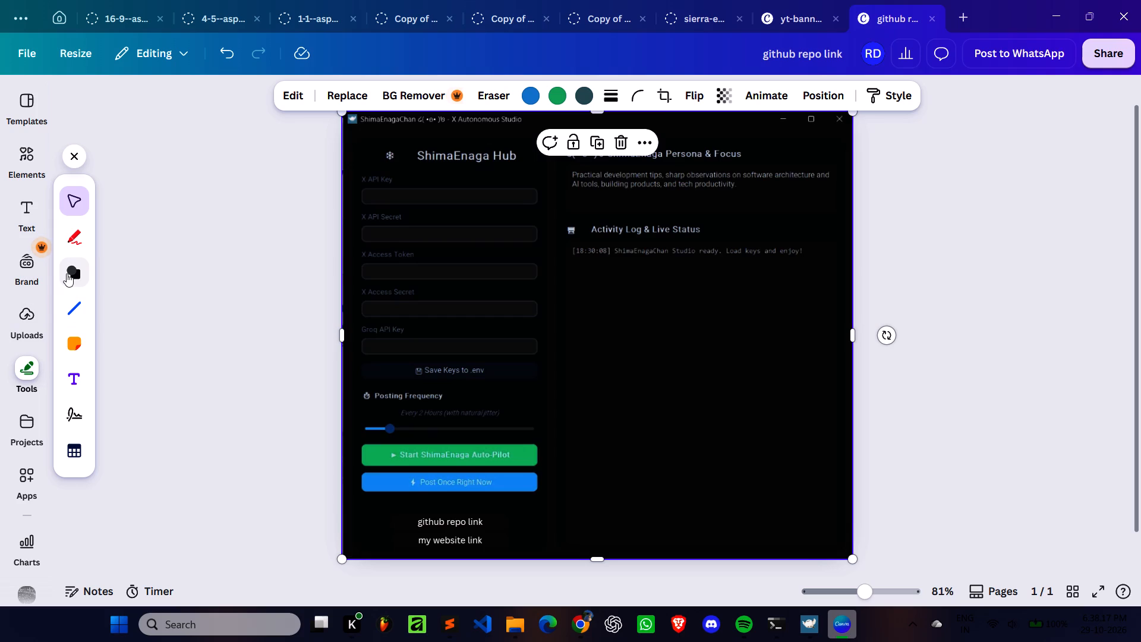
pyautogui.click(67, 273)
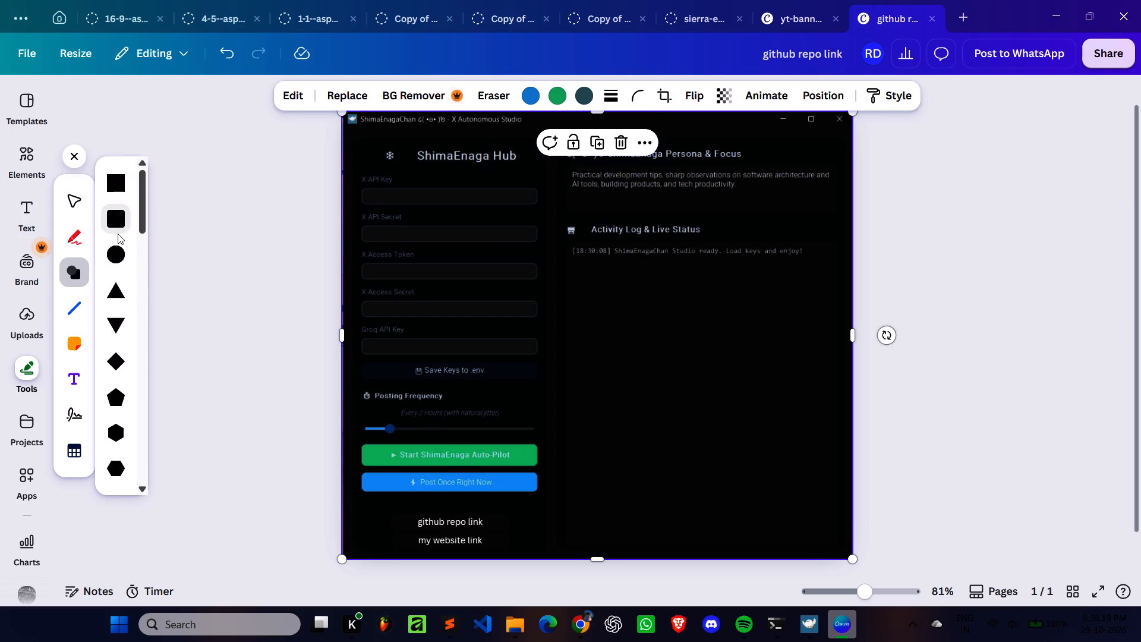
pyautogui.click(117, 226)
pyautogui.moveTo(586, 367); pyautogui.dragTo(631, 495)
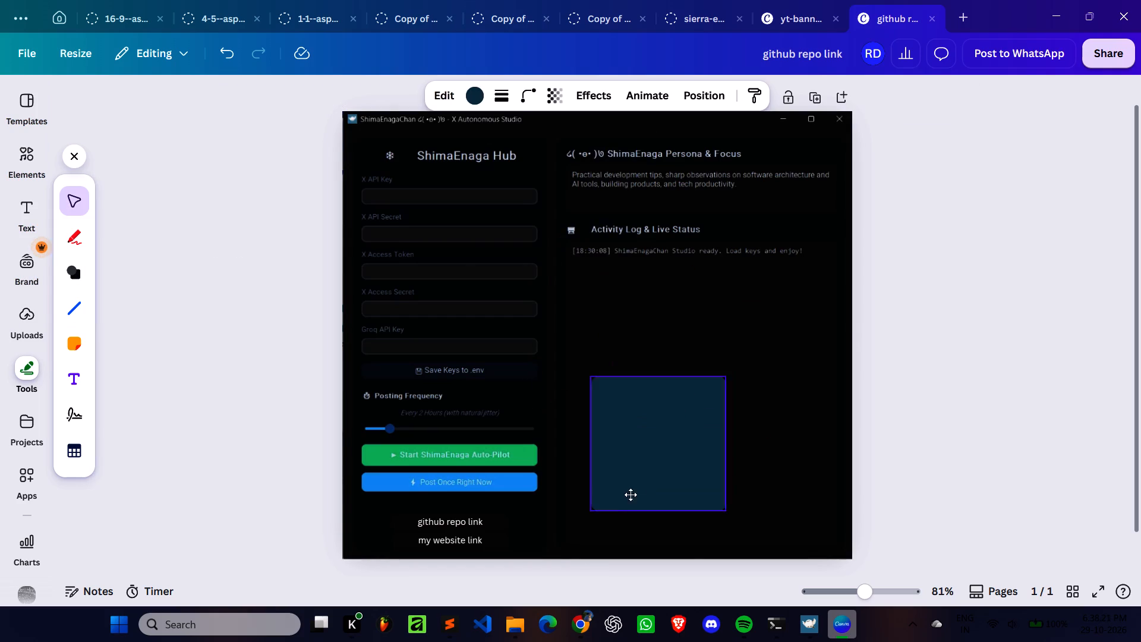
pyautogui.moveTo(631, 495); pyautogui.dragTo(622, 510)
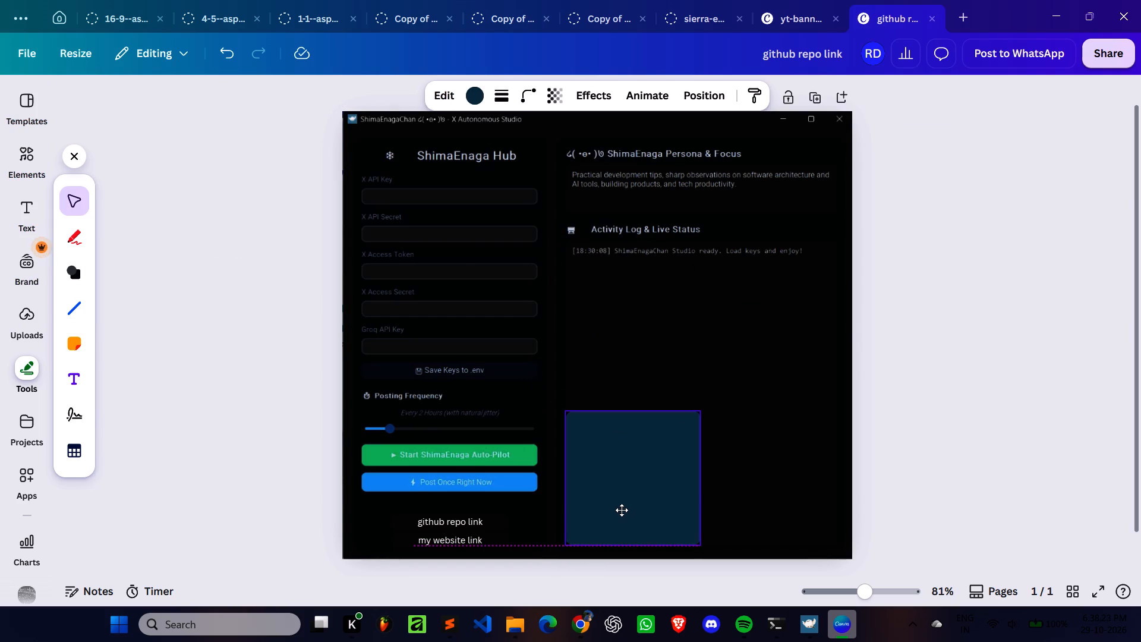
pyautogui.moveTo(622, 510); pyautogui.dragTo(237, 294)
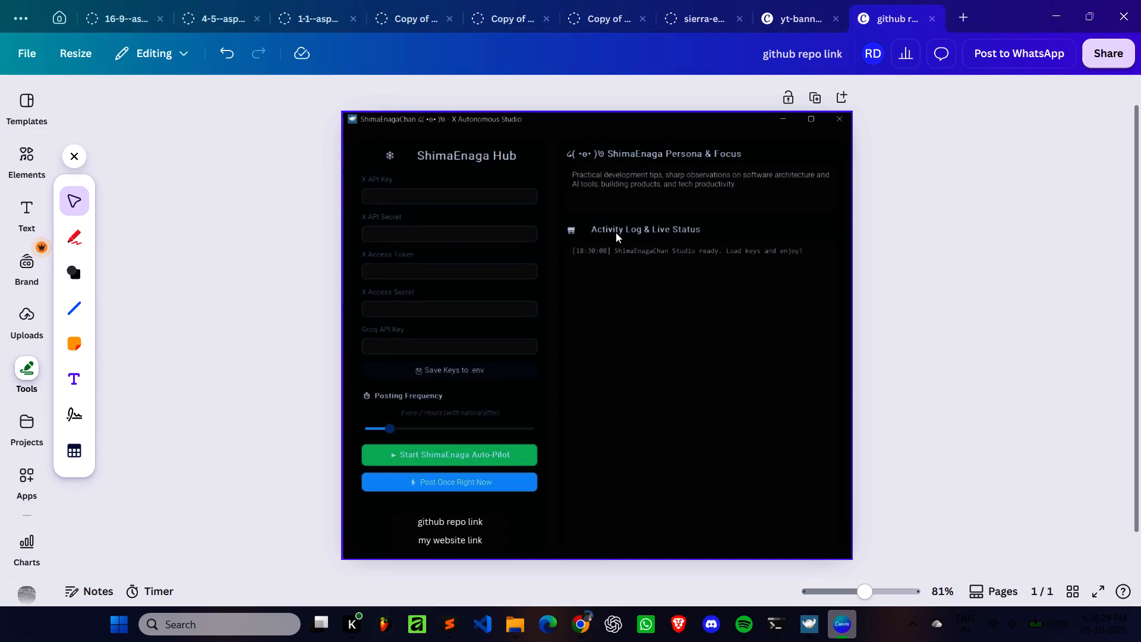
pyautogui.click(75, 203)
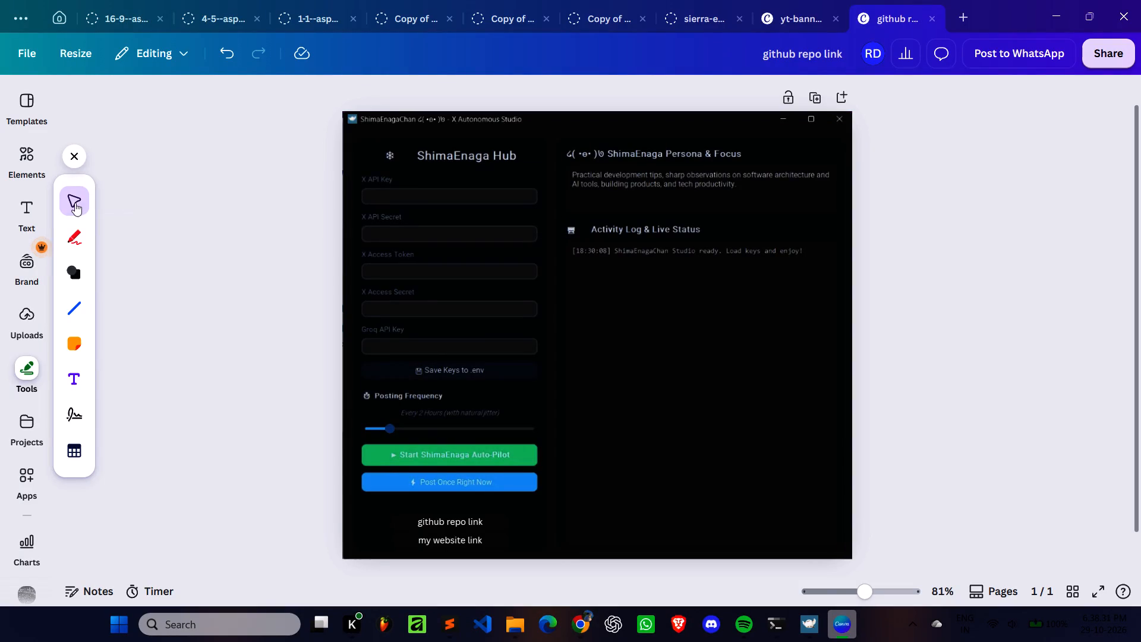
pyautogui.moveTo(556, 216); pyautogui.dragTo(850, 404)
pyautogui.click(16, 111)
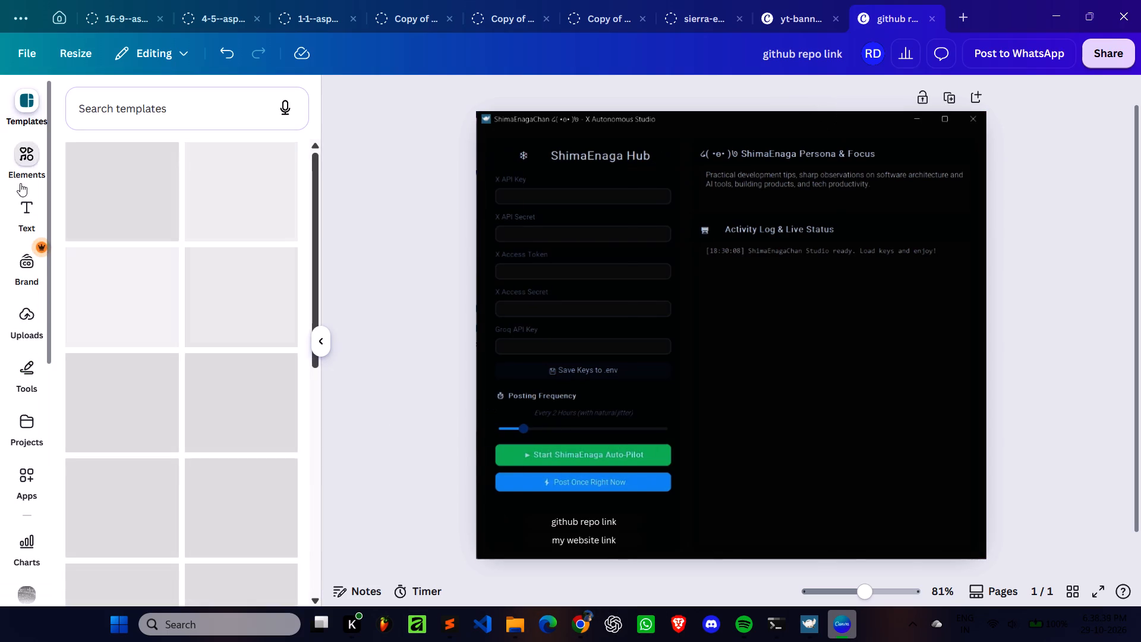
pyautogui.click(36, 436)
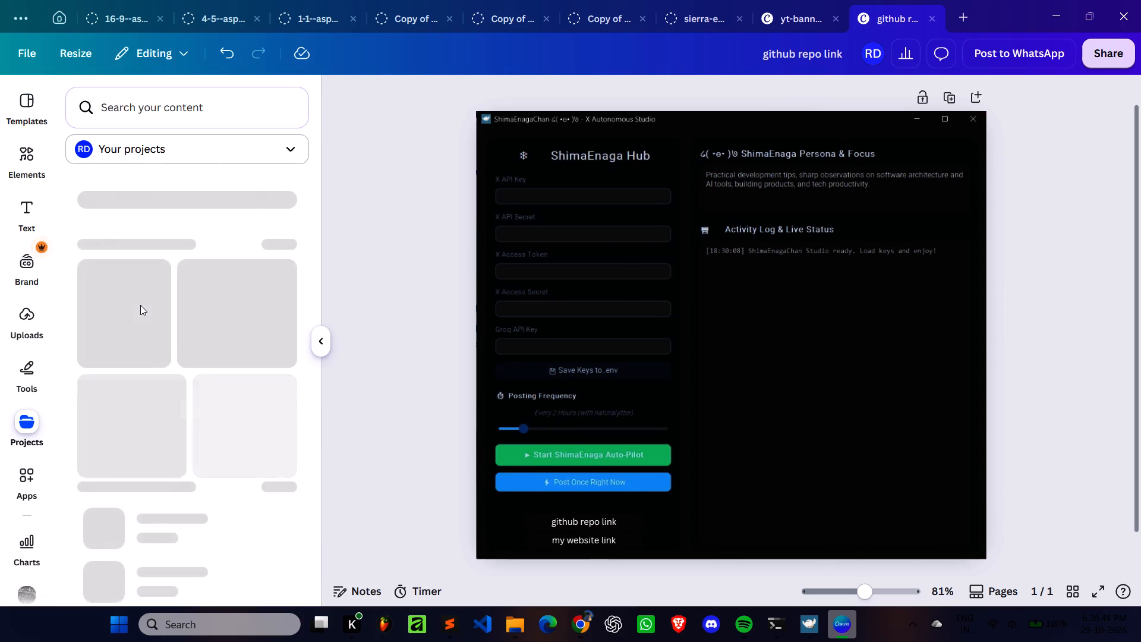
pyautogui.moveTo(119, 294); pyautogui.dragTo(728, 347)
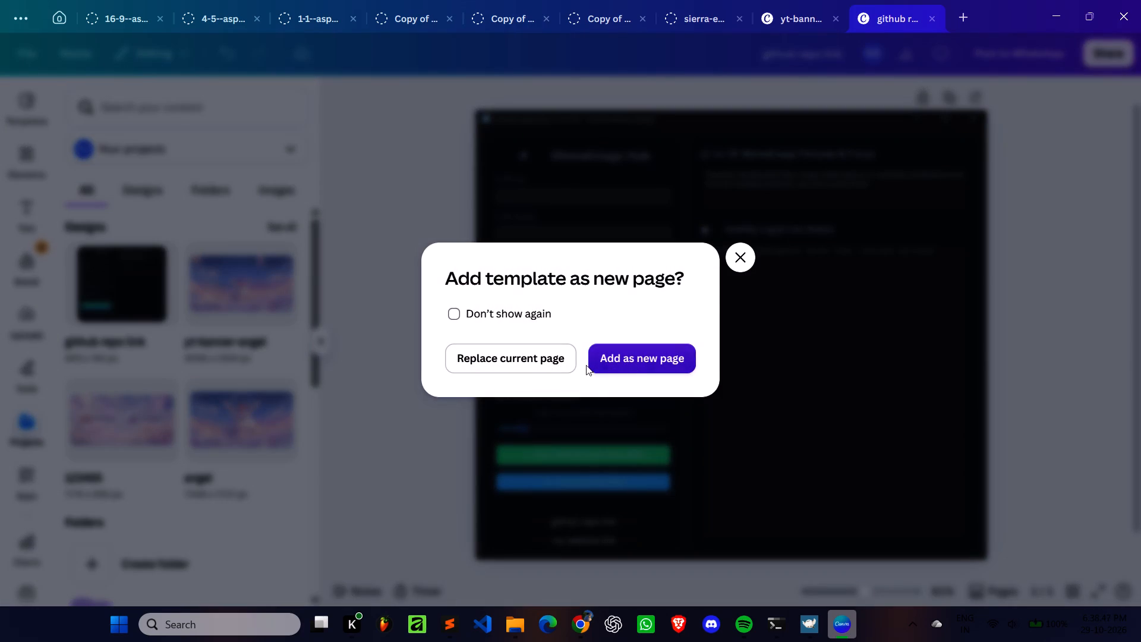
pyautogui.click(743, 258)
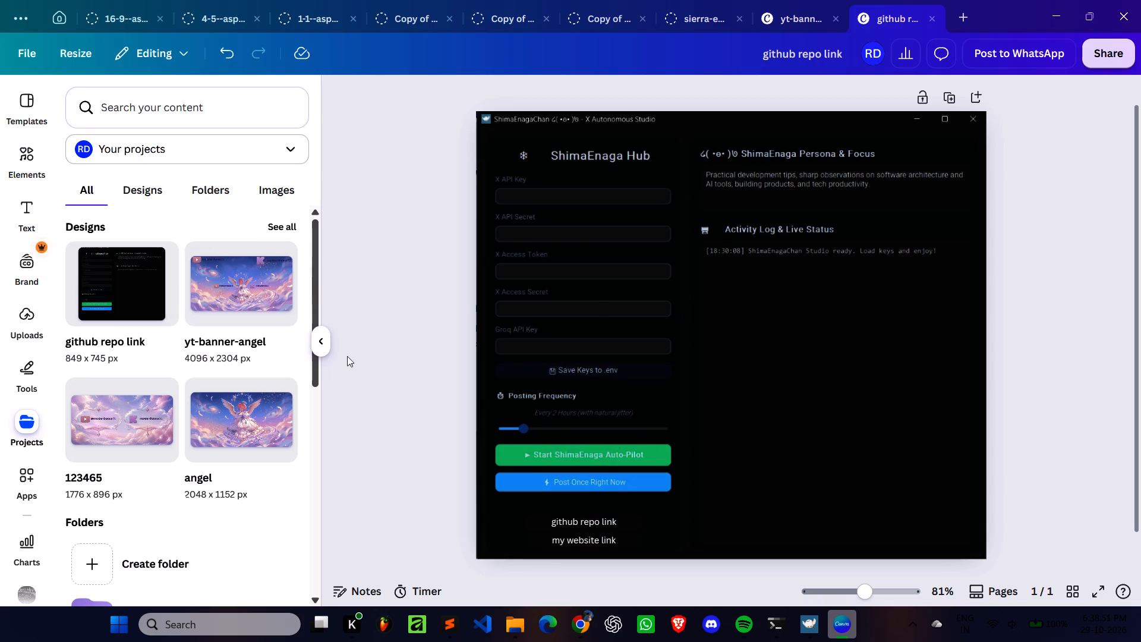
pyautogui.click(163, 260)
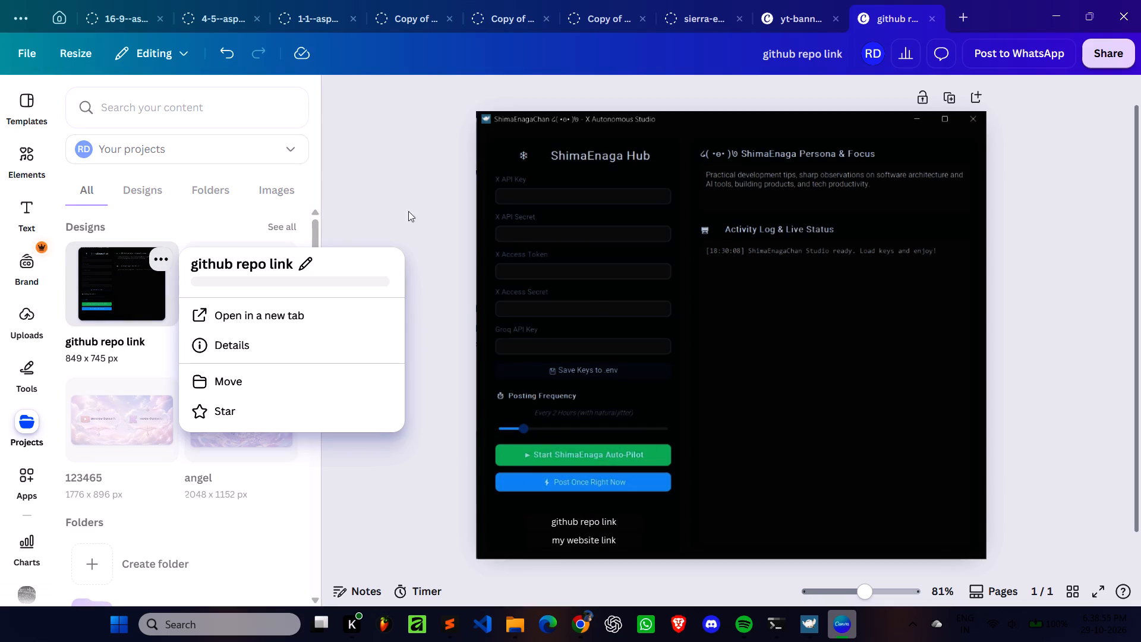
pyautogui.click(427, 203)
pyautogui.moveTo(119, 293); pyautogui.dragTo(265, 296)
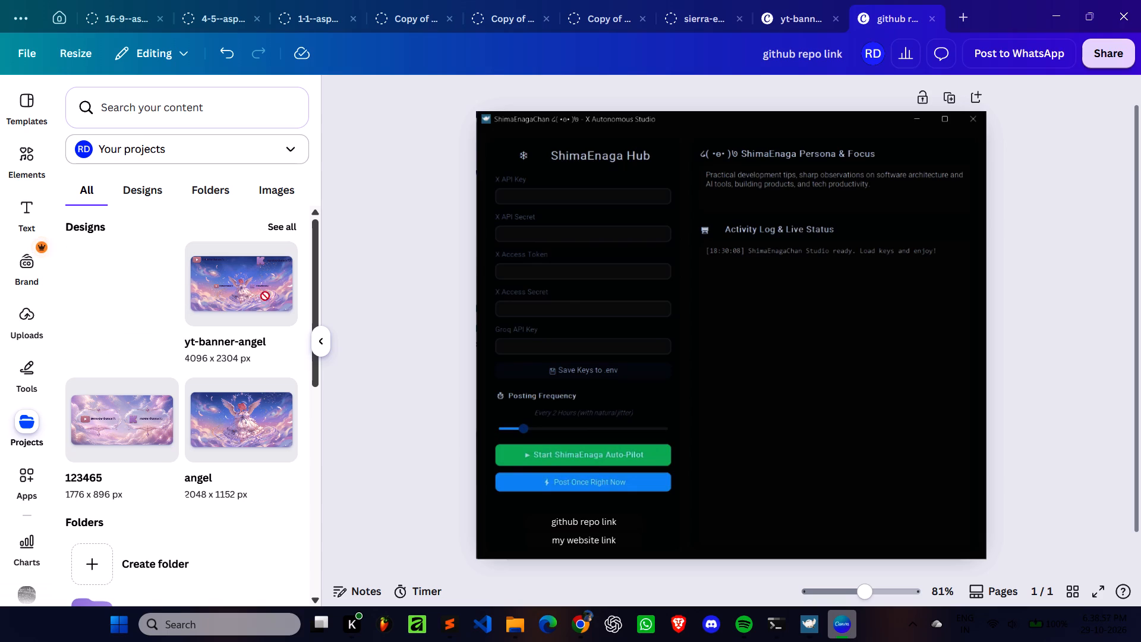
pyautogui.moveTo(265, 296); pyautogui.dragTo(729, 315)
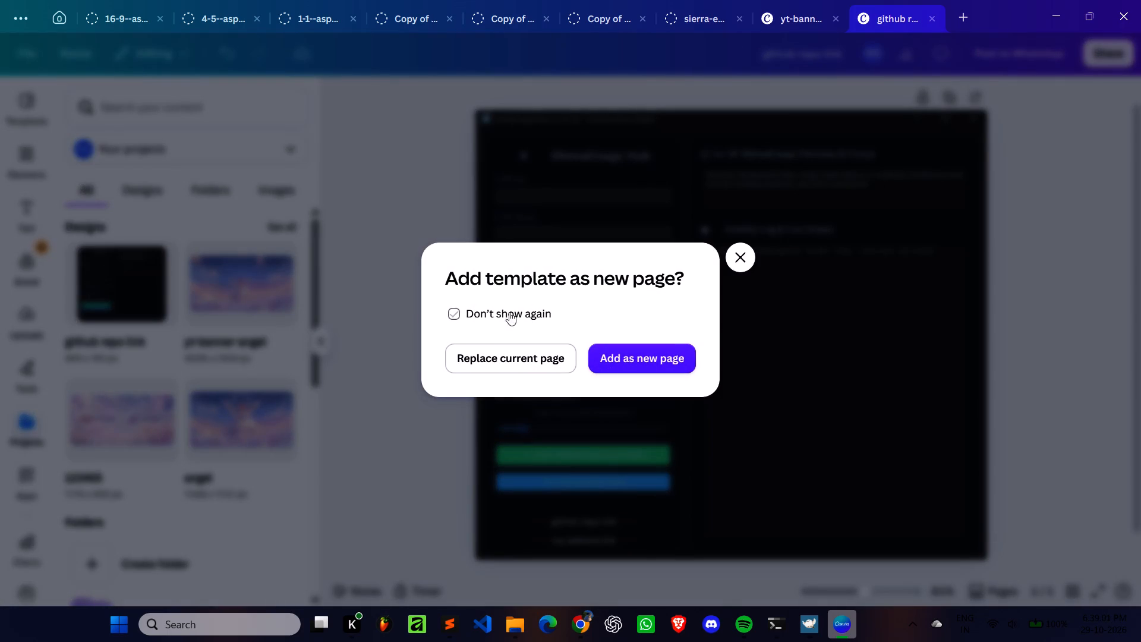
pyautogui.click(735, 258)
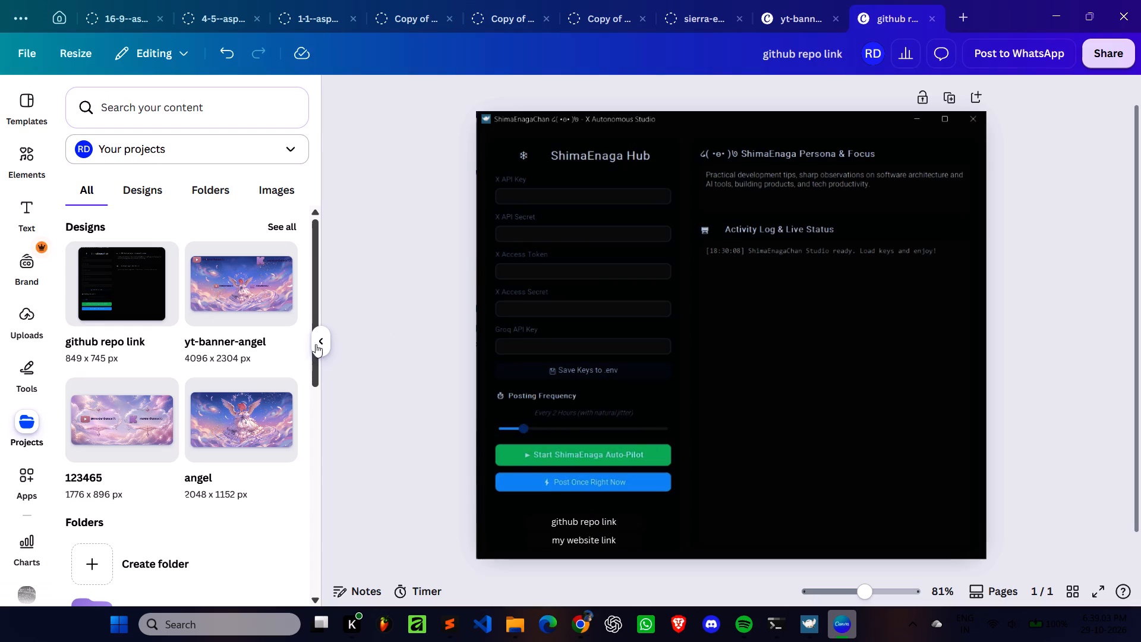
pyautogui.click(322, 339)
# Insert ui.png from the Downloads folder over the existing screenshot and enlarge it proportionally to the page's left edge.
pyautogui.click(521, 624)
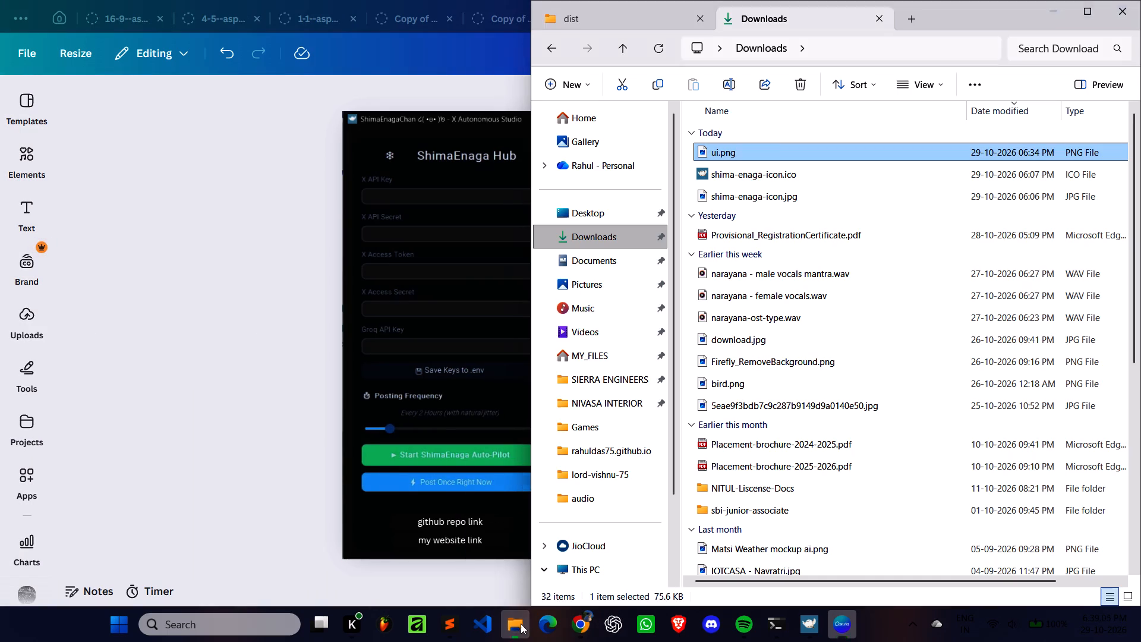
pyautogui.moveTo(781, 155); pyautogui.dragTo(468, 301)
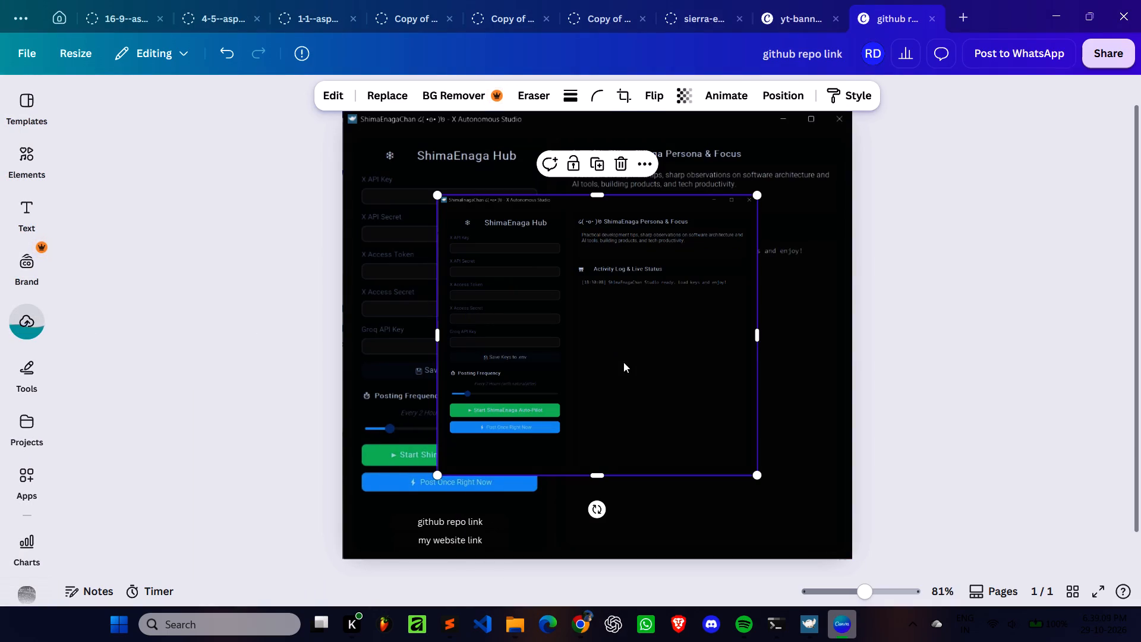
pyautogui.moveTo(626, 395); pyautogui.dragTo(625, 452)
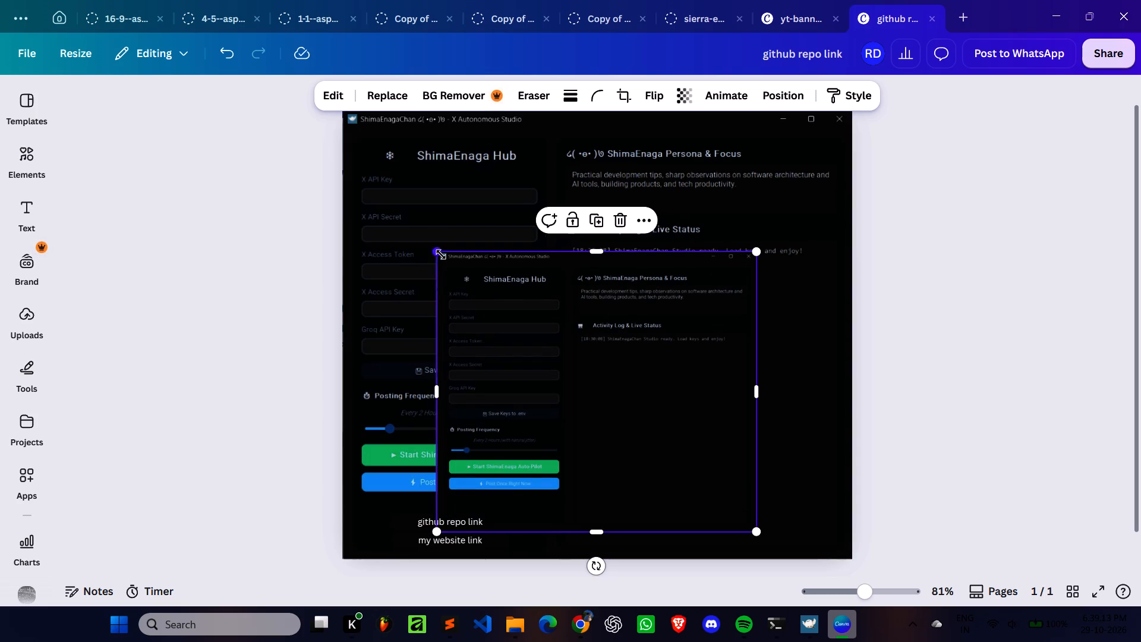
pyautogui.moveTo(441, 254); pyautogui.dragTo(376, 141)
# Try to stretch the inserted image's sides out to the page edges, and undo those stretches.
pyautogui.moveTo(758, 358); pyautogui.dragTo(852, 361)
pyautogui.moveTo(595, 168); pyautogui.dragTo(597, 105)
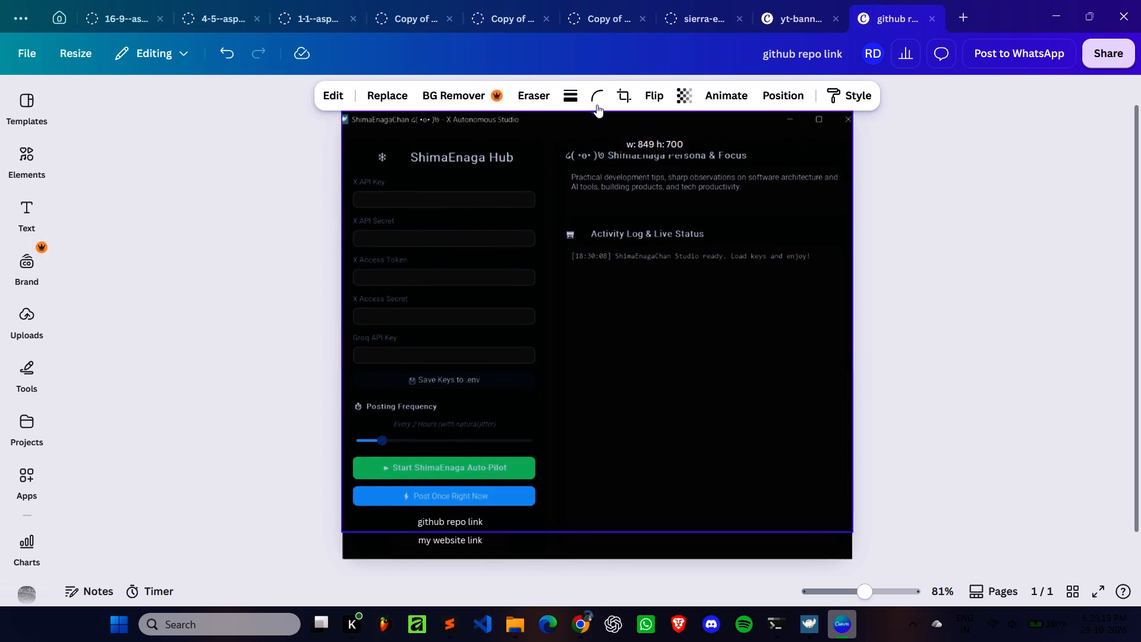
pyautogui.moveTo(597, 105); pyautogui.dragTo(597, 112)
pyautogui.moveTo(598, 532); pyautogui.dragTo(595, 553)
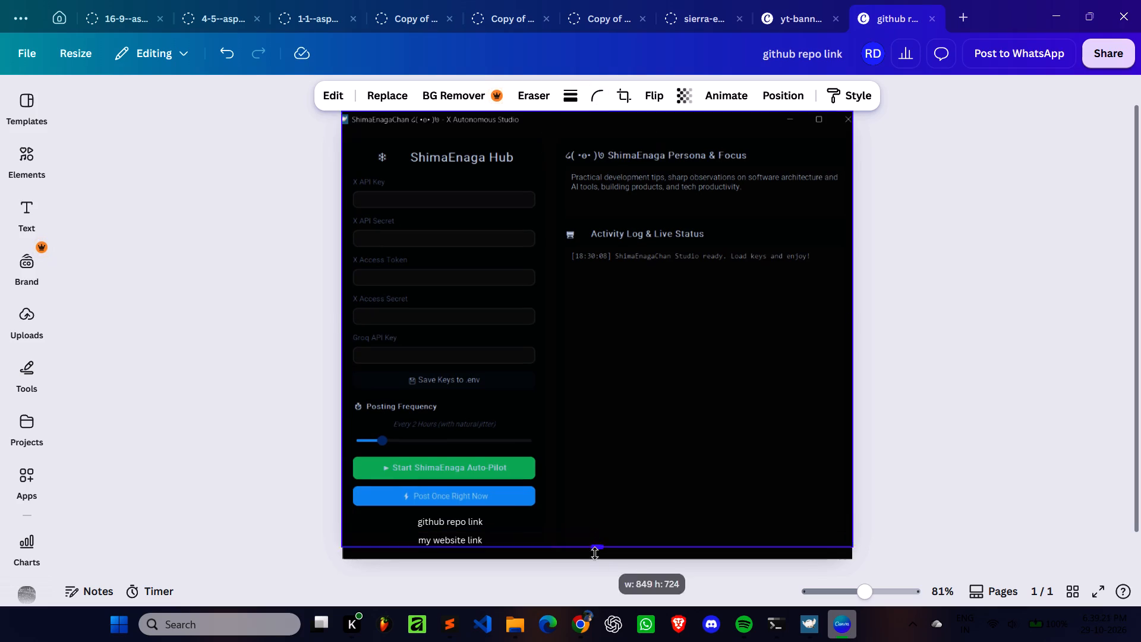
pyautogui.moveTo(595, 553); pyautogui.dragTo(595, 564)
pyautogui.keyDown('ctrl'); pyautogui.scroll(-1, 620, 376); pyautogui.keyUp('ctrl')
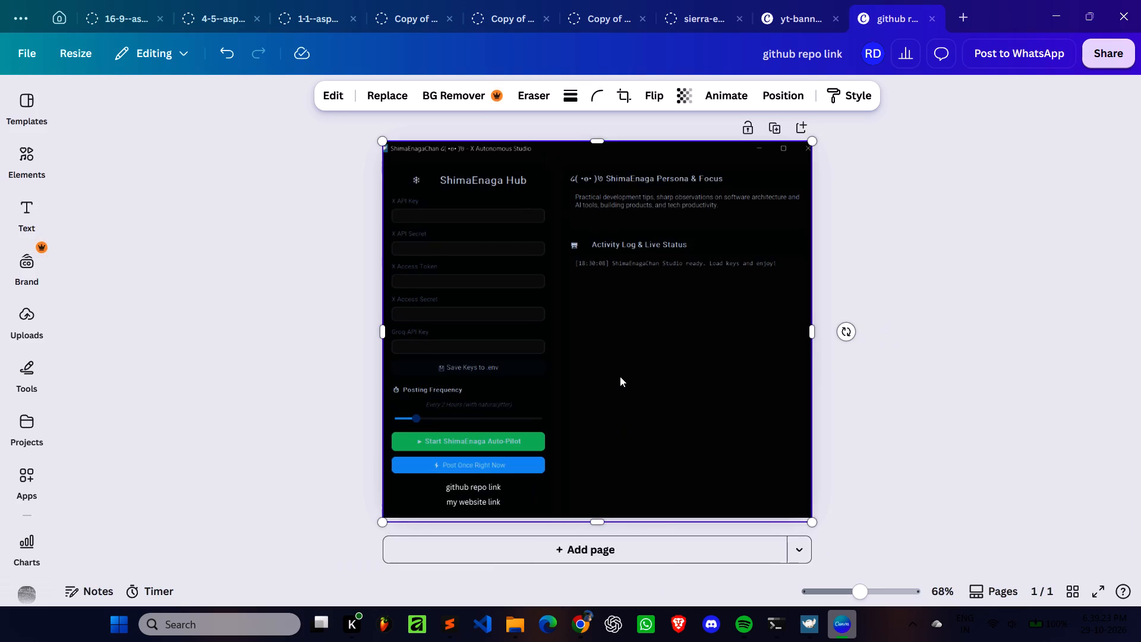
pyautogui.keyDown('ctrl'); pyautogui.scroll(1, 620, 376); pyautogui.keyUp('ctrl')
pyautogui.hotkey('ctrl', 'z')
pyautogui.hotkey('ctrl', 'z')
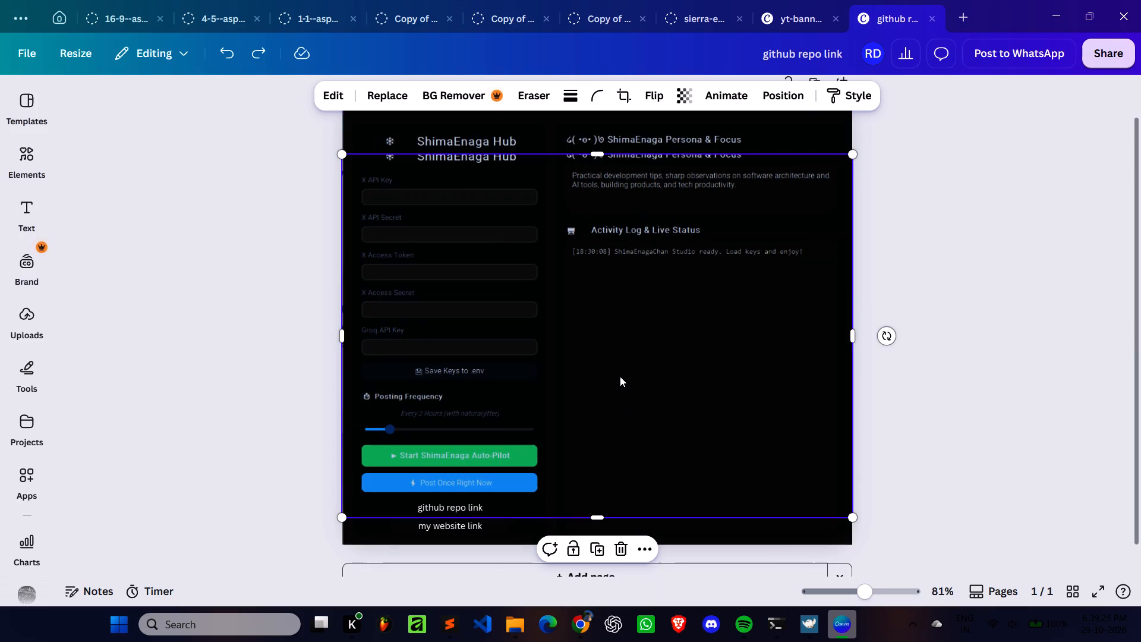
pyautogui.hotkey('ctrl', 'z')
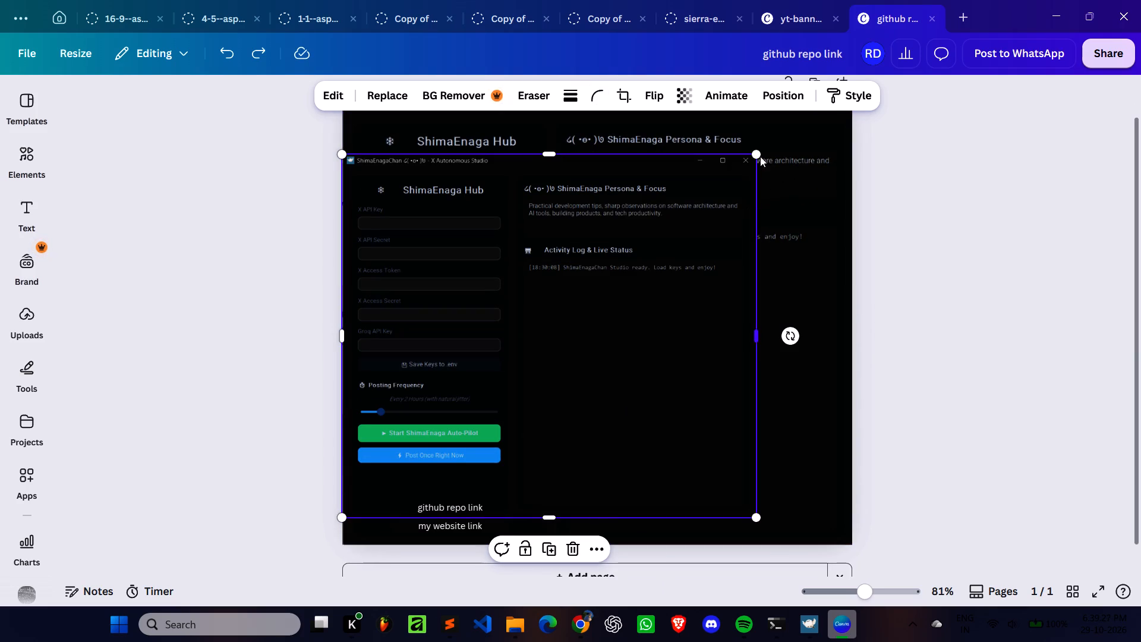
# Scale the inserted image proportionally from its corners to cover the whole page at 849 × 745.
pyautogui.moveTo(761, 153); pyautogui.dragTo(823, 120)
pyautogui.moveTo(950, 168); pyautogui.dragTo(949, 199, button='middle')
pyautogui.keyDown('ctrl'); pyautogui.scroll(-1, 948, 206); pyautogui.keyUp('ctrl')
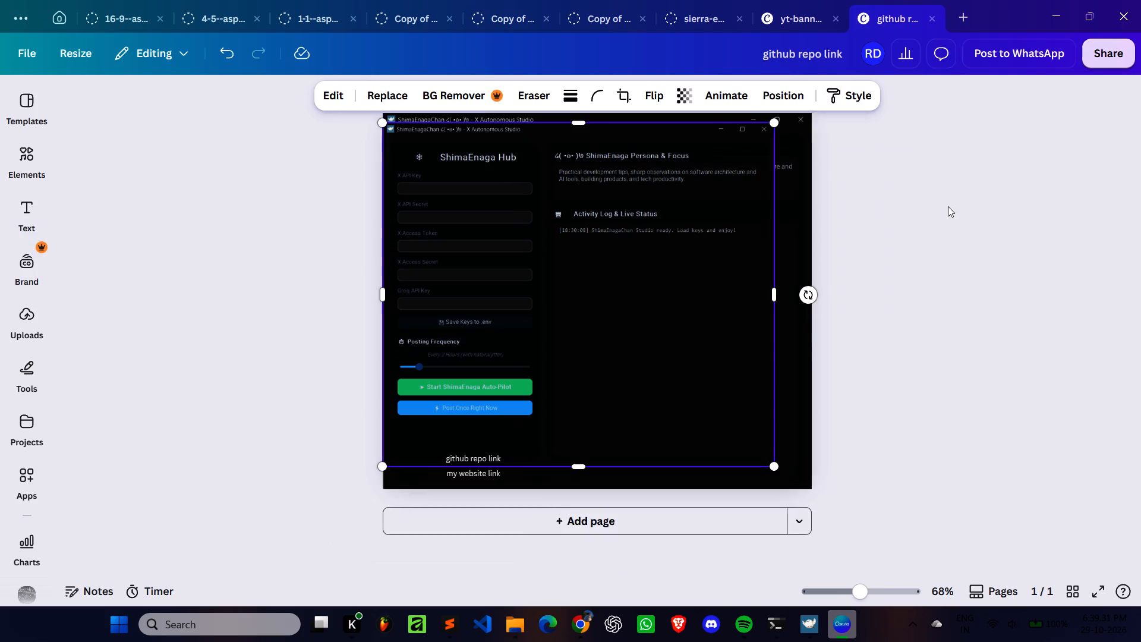
pyautogui.moveTo(776, 153); pyautogui.dragTo(784, 141)
pyautogui.moveTo(786, 496); pyautogui.dragTo(808, 519)
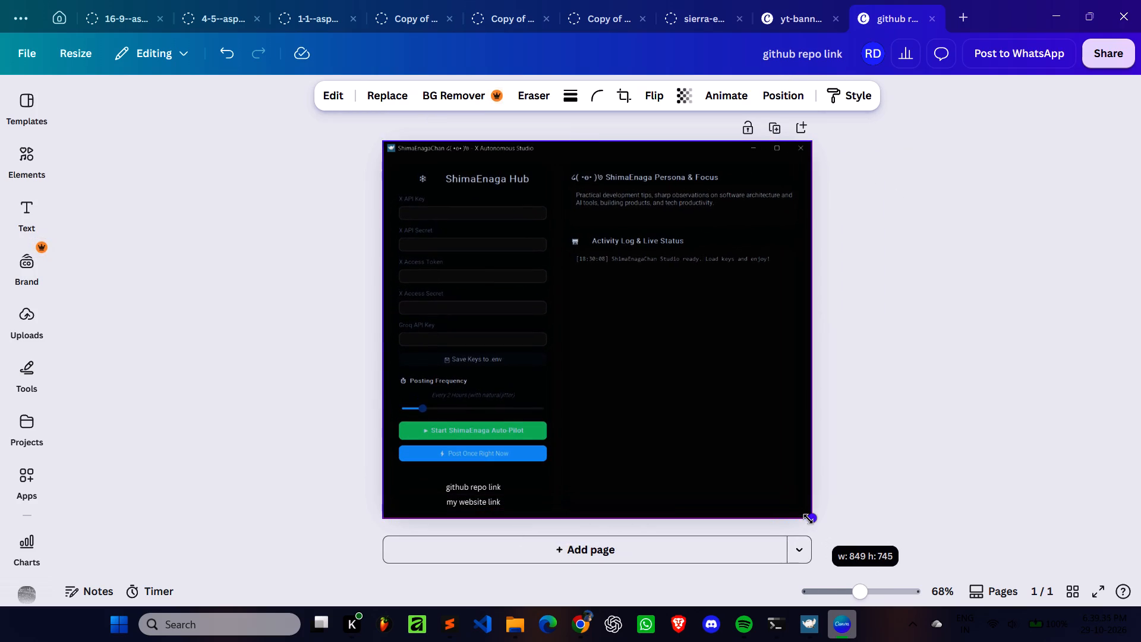
pyautogui.moveTo(808, 519); pyautogui.dragTo(808, 520)
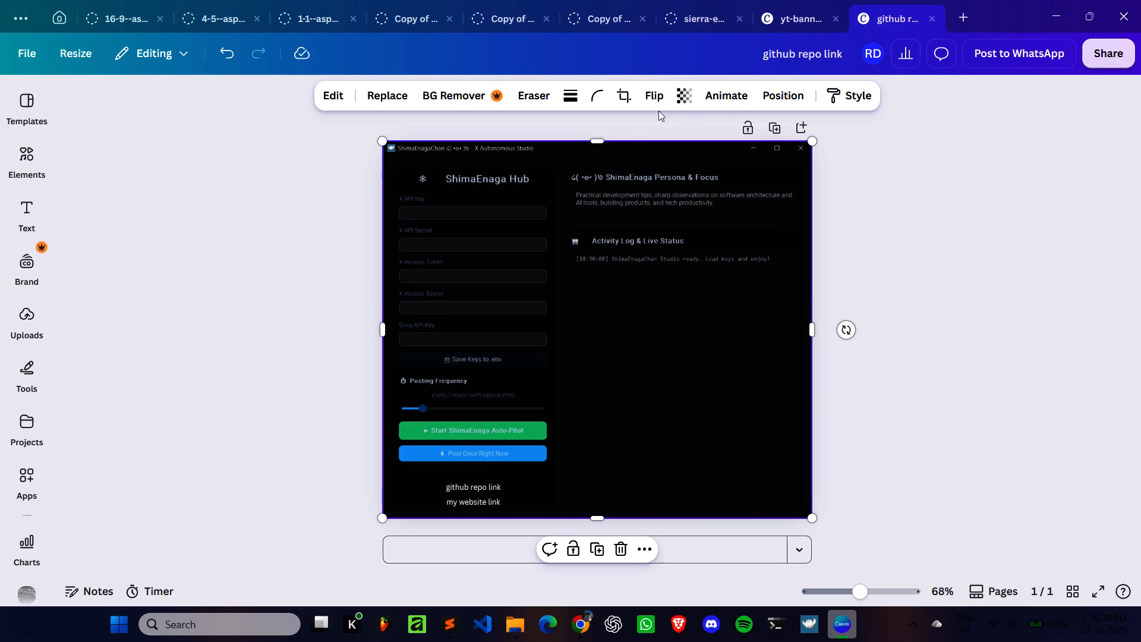
# Crop the overlaid image's left side away so only the column with Persona & Focus and Activity Log remains.
pyautogui.click(618, 96)
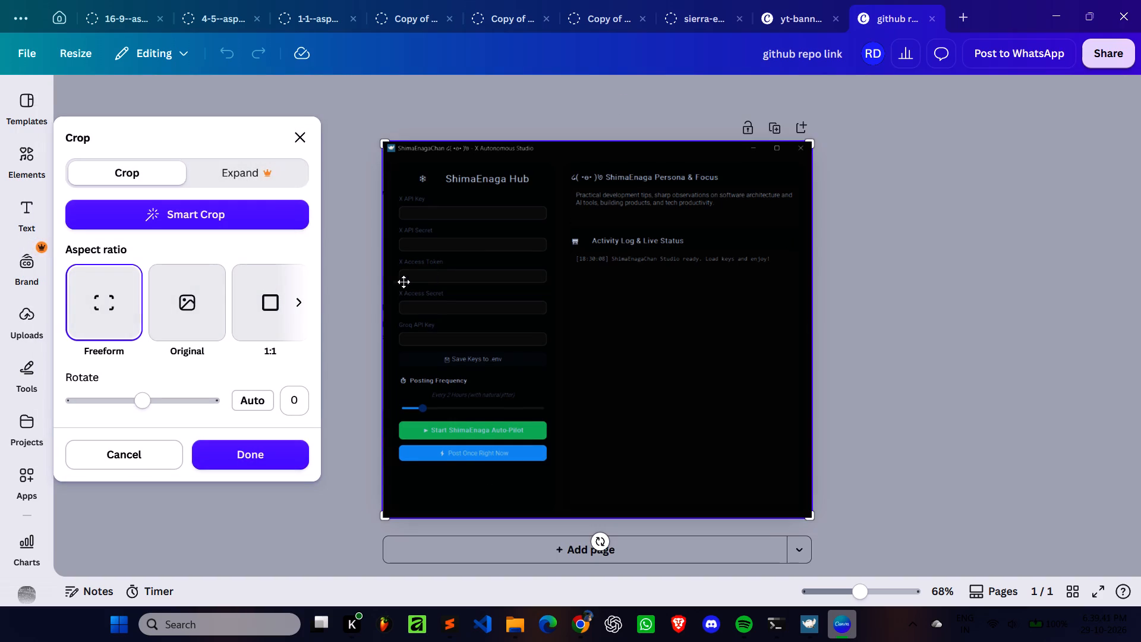
pyautogui.moveTo(383, 317); pyautogui.dragTo(406, 316)
pyautogui.moveTo(380, 144); pyautogui.dragTo(553, 147)
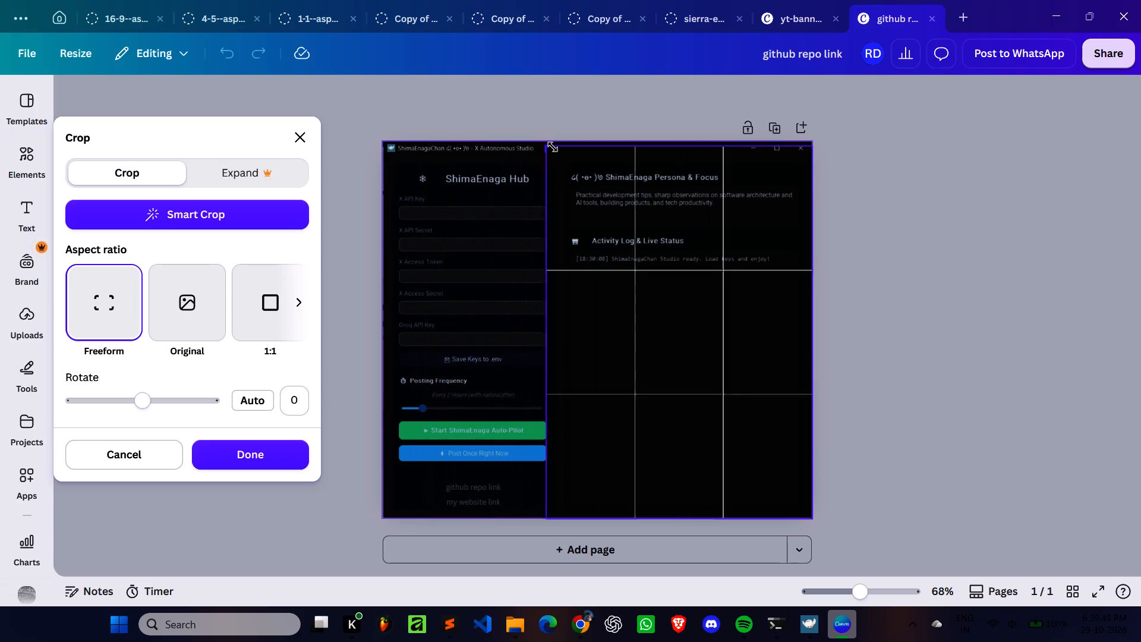
pyautogui.moveTo(553, 147); pyautogui.dragTo(565, 122)
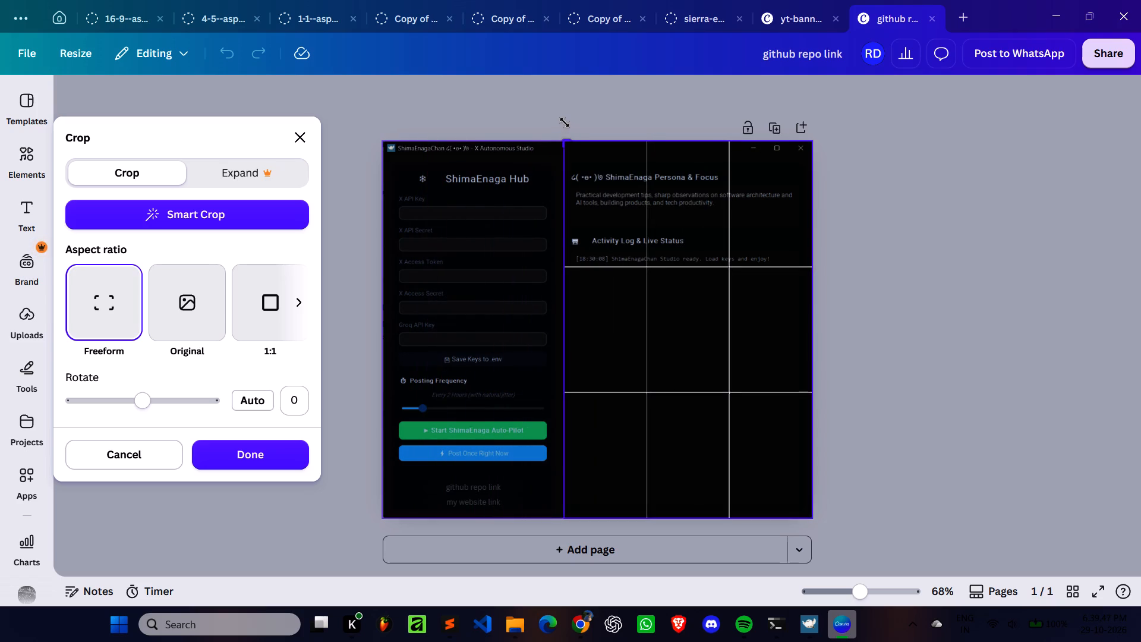
pyautogui.moveTo(565, 122); pyautogui.dragTo(565, 121)
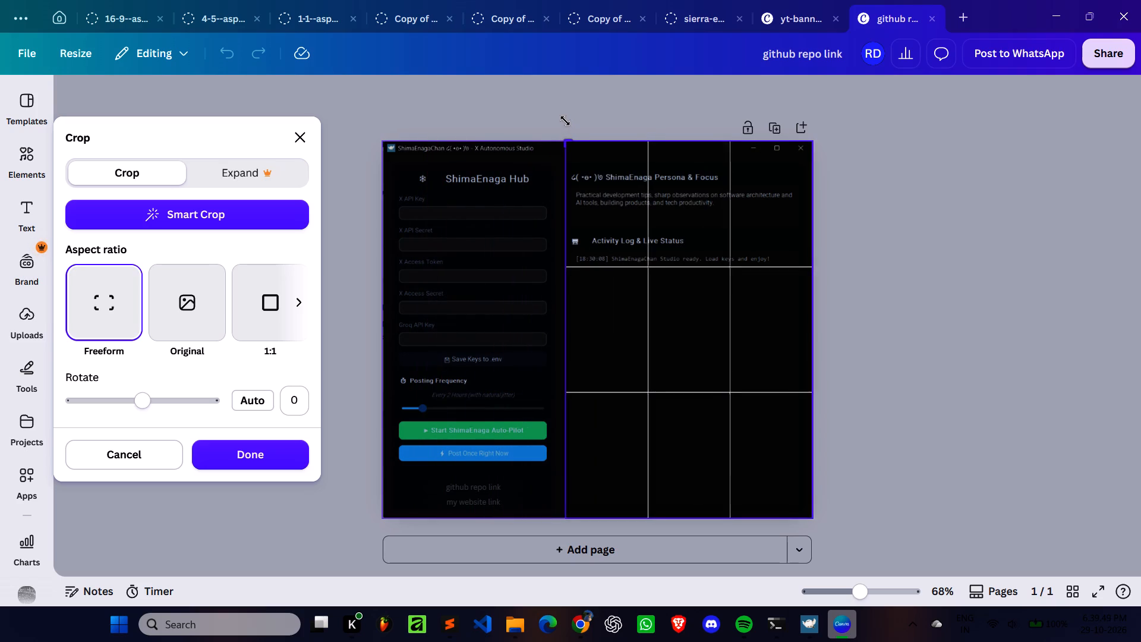
pyautogui.moveTo(565, 121); pyautogui.dragTo(566, 121)
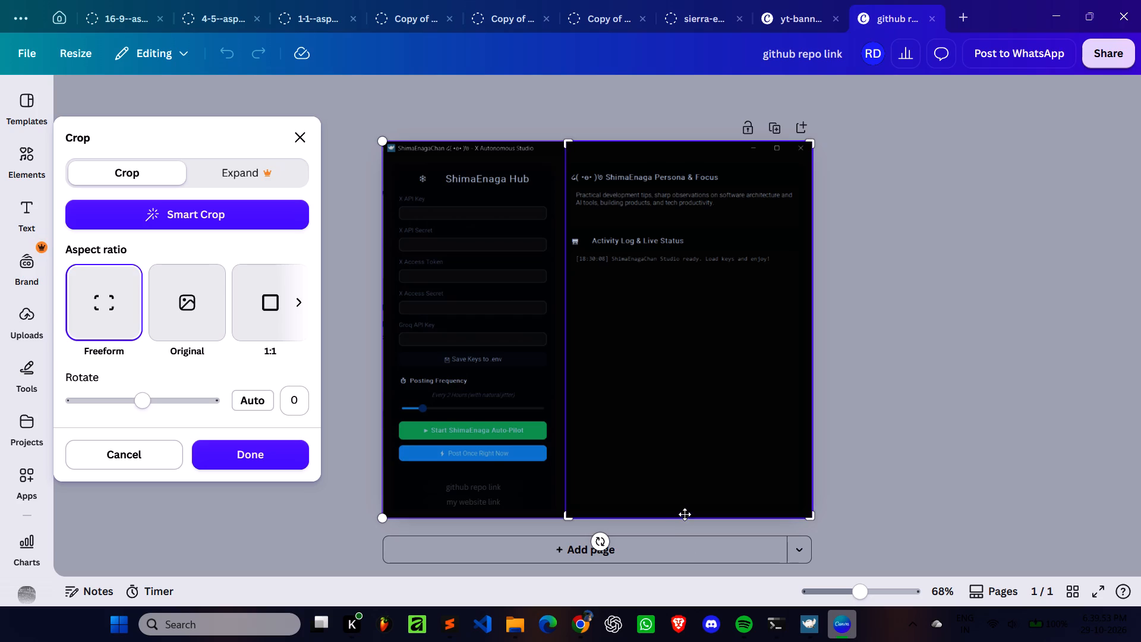
pyautogui.moveTo(674, 138); pyautogui.dragTo(674, 144)
pyautogui.moveTo(809, 141); pyautogui.dragTo(832, 165)
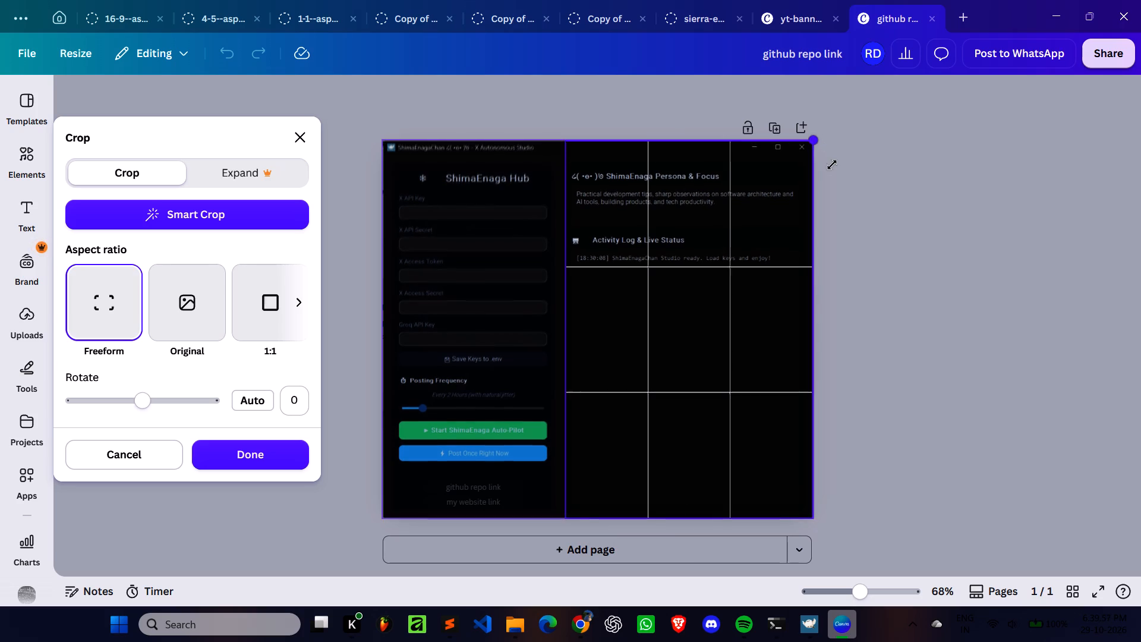
pyautogui.moveTo(832, 165); pyautogui.dragTo(798, 171)
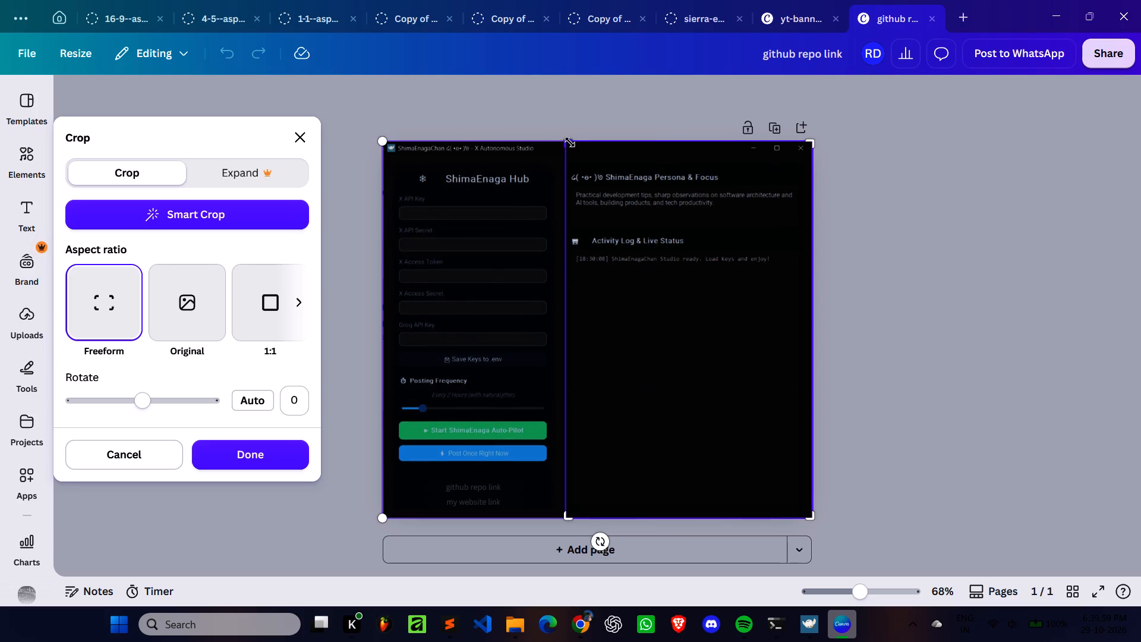
# Trim the crop's top and bottom to keep only the Activity Log & Live Status section, and apply the crop.
pyautogui.moveTo(569, 142); pyautogui.dragTo(562, 225)
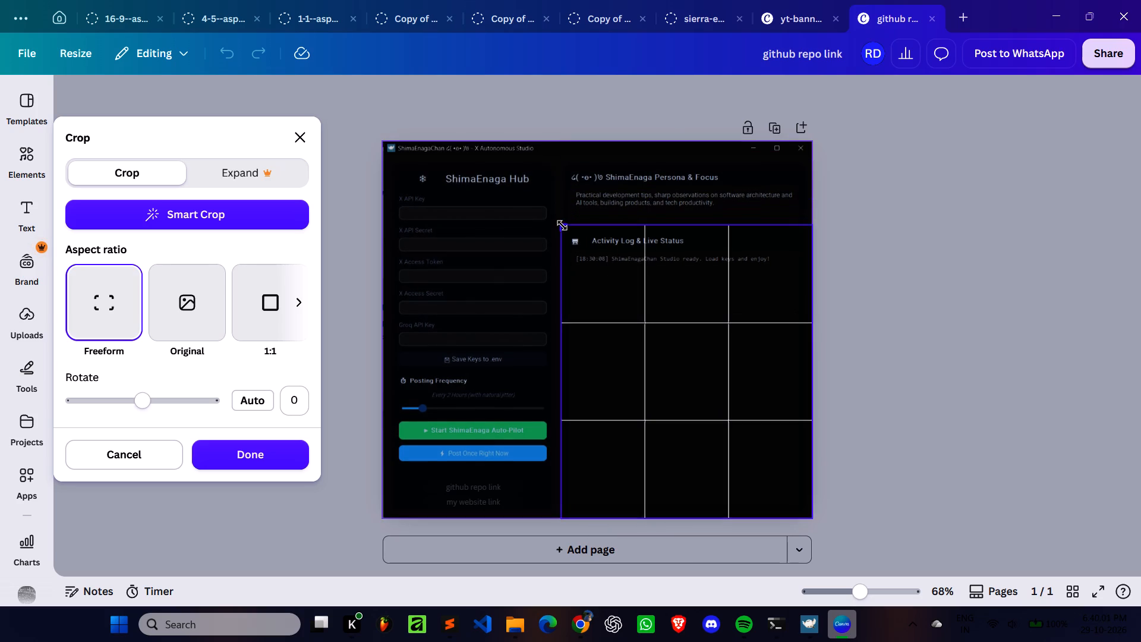
pyautogui.moveTo(562, 225); pyautogui.dragTo(563, 226)
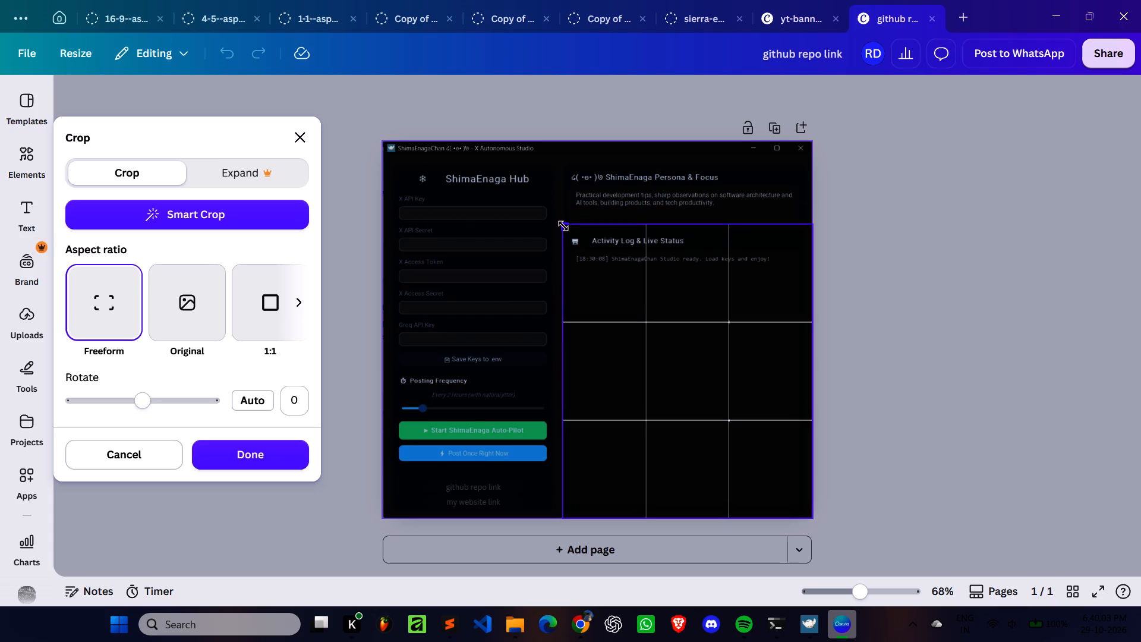
pyautogui.moveTo(563, 226); pyautogui.dragTo(561, 232)
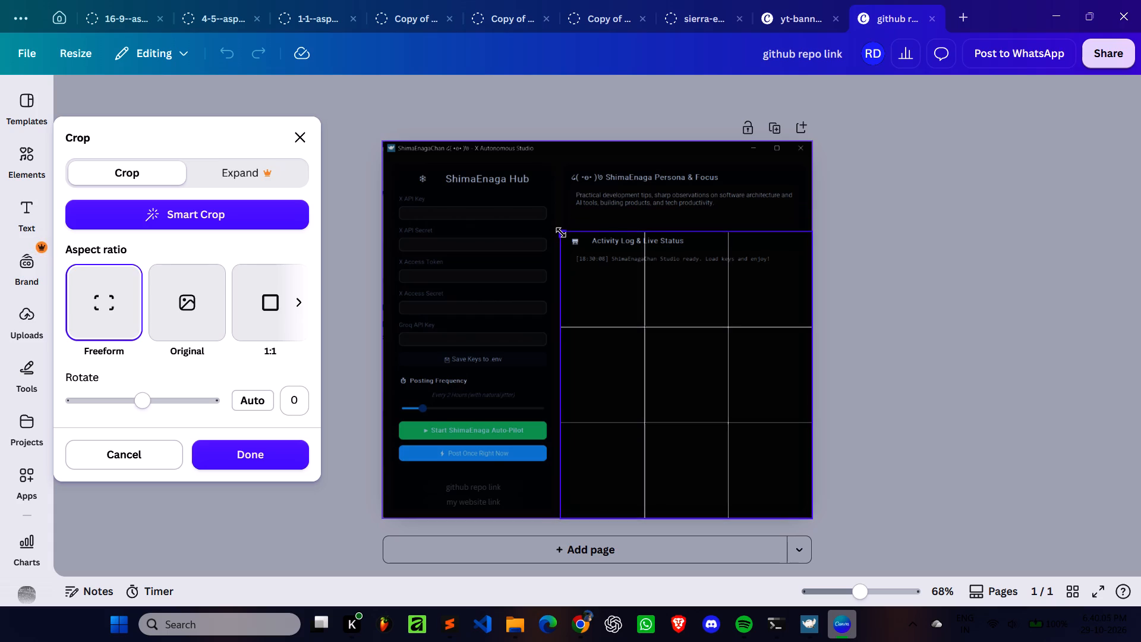
pyautogui.moveTo(561, 232); pyautogui.dragTo(560, 233)
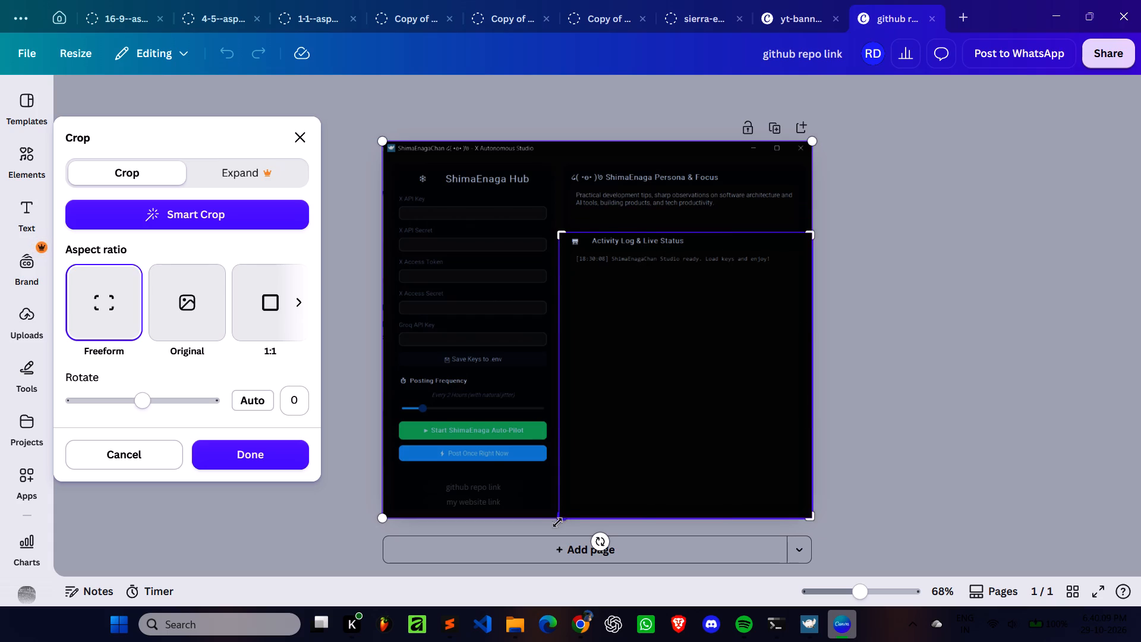
pyautogui.moveTo(558, 520); pyautogui.dragTo(567, 457)
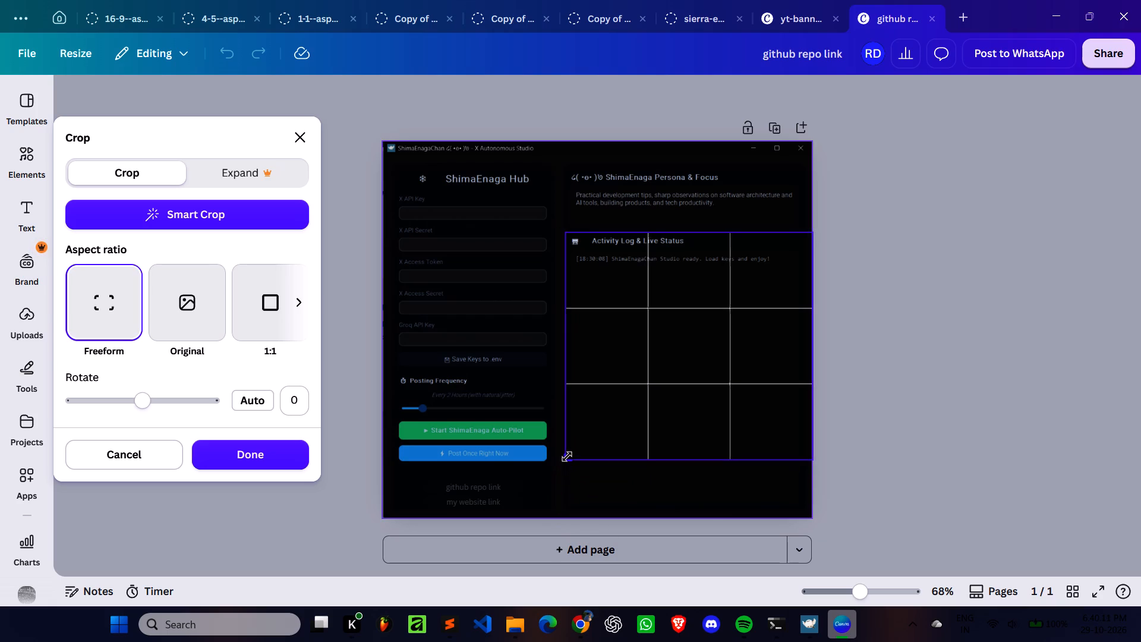
pyautogui.moveTo(567, 457); pyautogui.dragTo(565, 423)
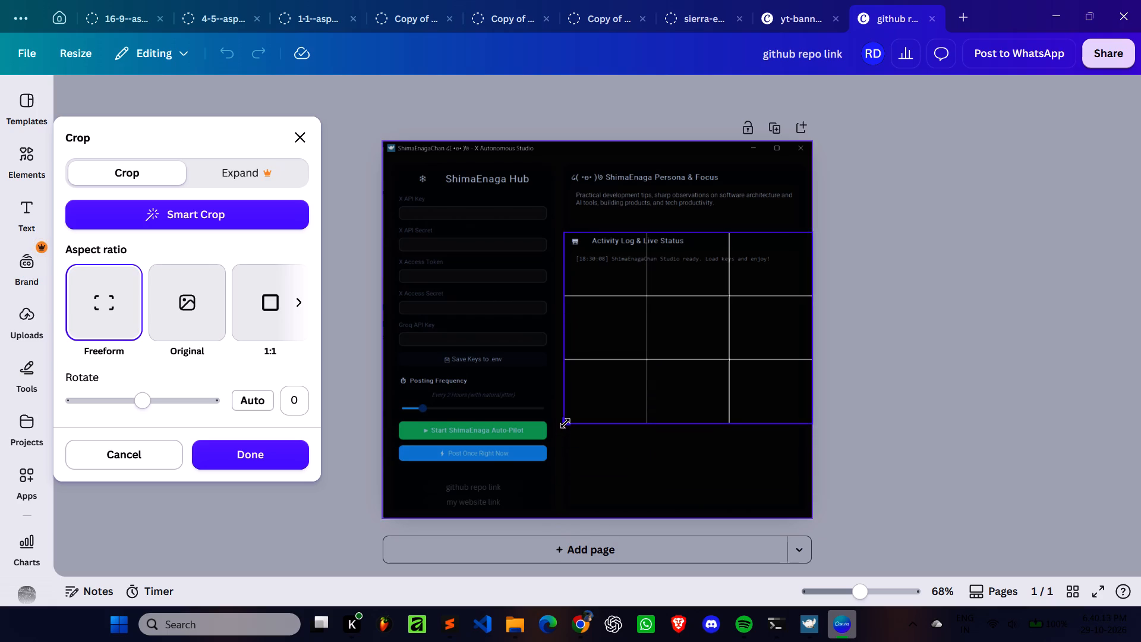
pyautogui.moveTo(565, 423); pyautogui.dragTo(568, 422)
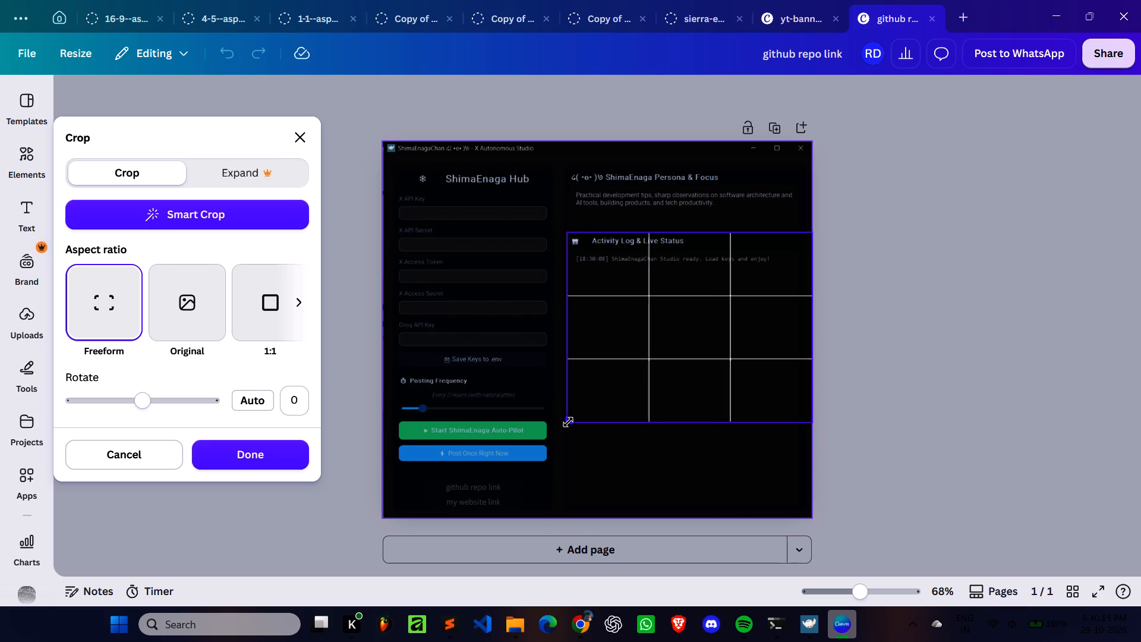
pyautogui.moveTo(568, 422); pyautogui.dragTo(568, 422)
pyautogui.click(260, 461)
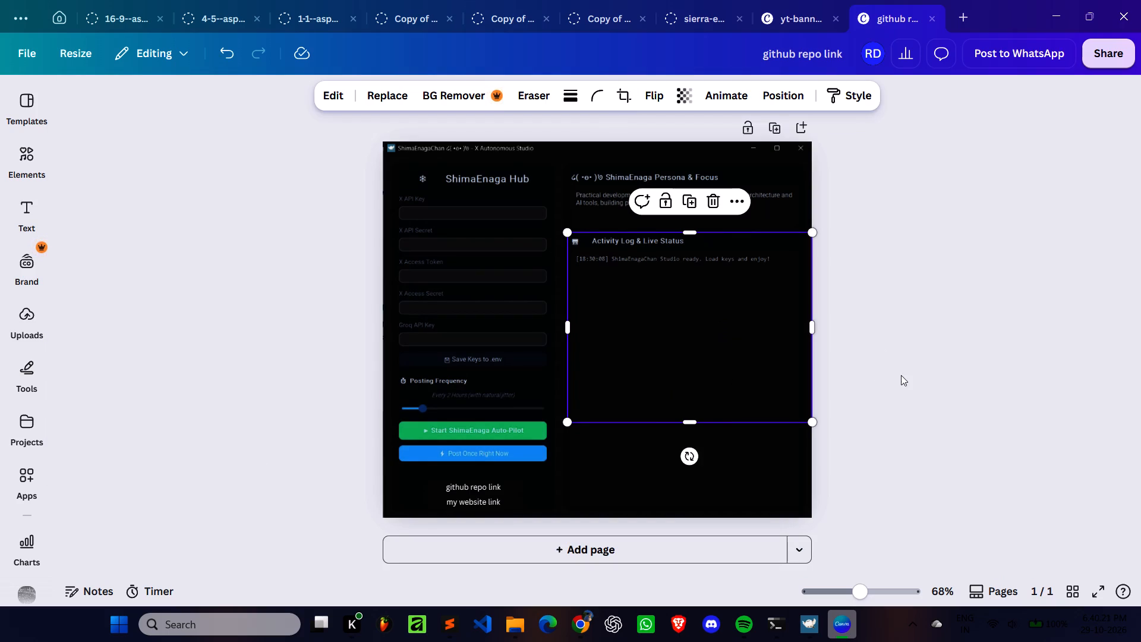
# Move the cropped Activity Log & Live Status piece straight down, leaving a gap below the original section's log line.
pyautogui.click(901, 375)
pyautogui.click(735, 336)
pyautogui.press('Down')
pyautogui.press('Down')
pyautogui.press('Down')
pyautogui.press('Down')
pyautogui.press('Down')
pyautogui.press('Down')
pyautogui.press('Down')
pyautogui.press('Down')
pyautogui.press('Down')
pyautogui.press('Down')
pyautogui.press('Down')
pyautogui.press('Down')
pyautogui.press('Down')
pyautogui.press('Down')
pyautogui.press('Down')
pyautogui.press('Down')
pyautogui.press('Down')
pyautogui.press('Down')
pyautogui.press('Down')
pyautogui.press('Down')
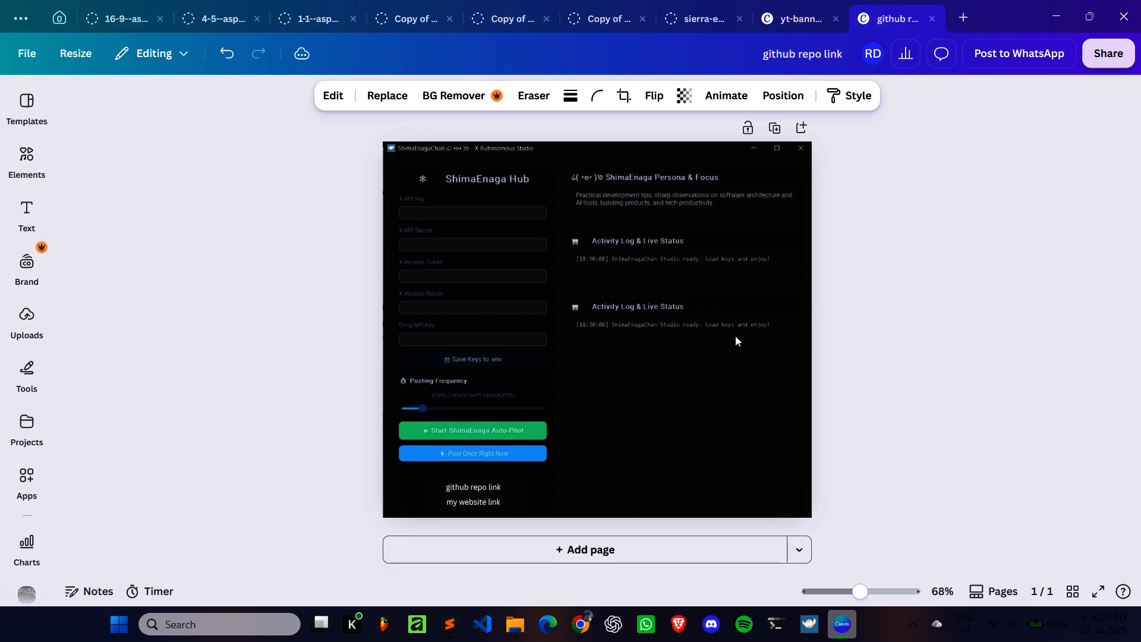
pyautogui.press('Down')
pyautogui.press('Down')
pyautogui.press('Down')
pyautogui.press('Down')
pyautogui.press('Down')
pyautogui.press('Down')
pyautogui.press('Down')
pyautogui.press('Down')
pyautogui.press('Down')
pyautogui.press('Down')
pyautogui.press('Down')
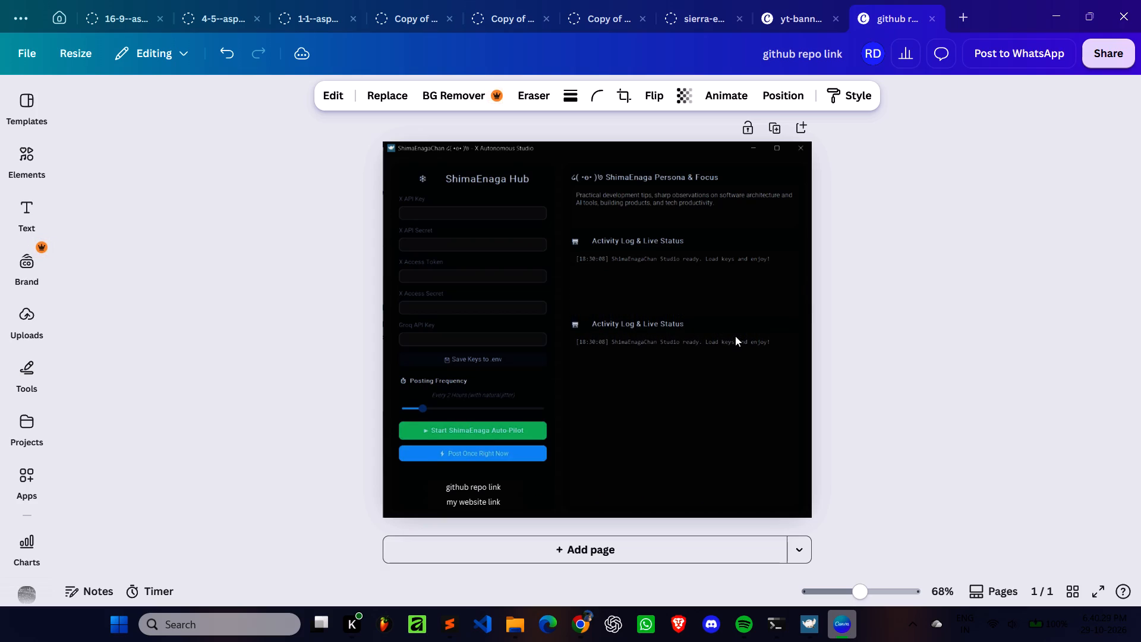
pyautogui.press('Down')
pyautogui.press('Down')
pyautogui.press('Down')
pyautogui.press('Down')
pyautogui.press('Up')
pyautogui.press('Up')
pyautogui.press('Up')
pyautogui.press('Up')
pyautogui.press('Up')
pyautogui.press('Up')
pyautogui.press('Up')
pyautogui.press('Up')
pyautogui.press('Up')
pyautogui.press('Up')
pyautogui.press('Up')
pyautogui.press('Up')
pyautogui.press('Up')
pyautogui.press('Up')
pyautogui.press('Up')
pyautogui.press('Up')
pyautogui.press('Up')
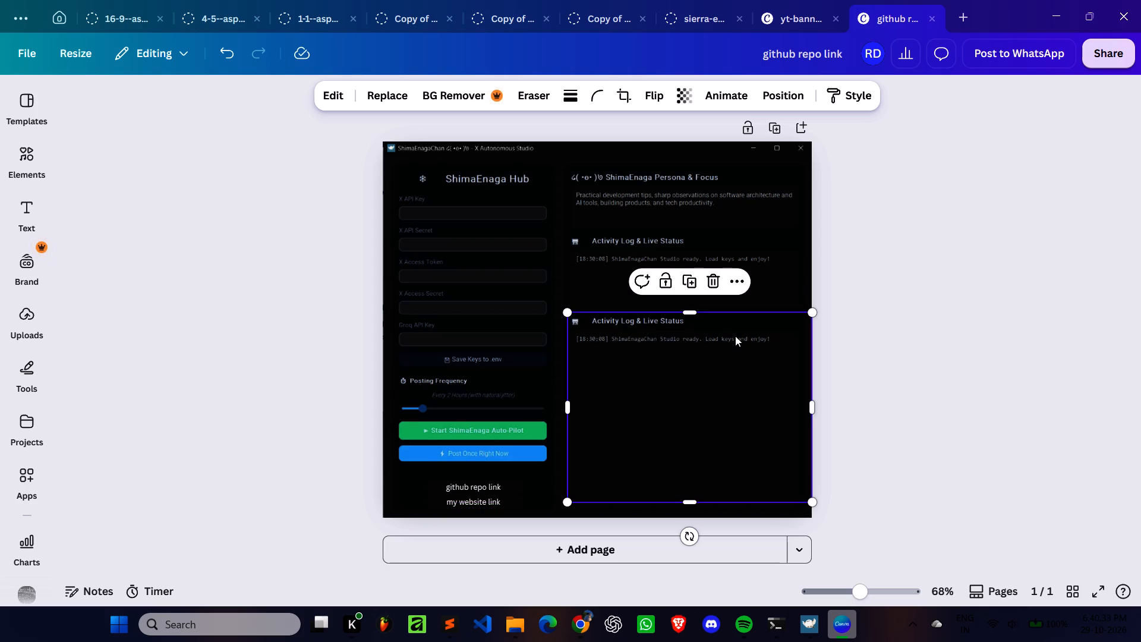
pyautogui.click(887, 448)
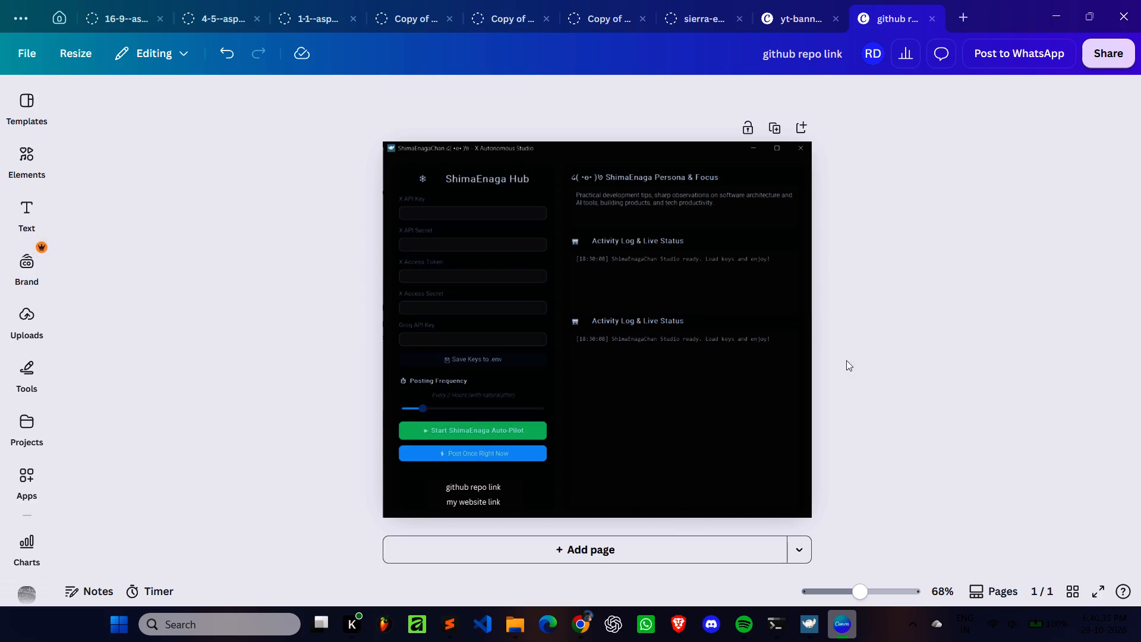
# Nudge the cropped Activity Log piece slightly upward to fine-tune its vertical position in the column.
pyautogui.keyDown('ctrl'); pyautogui.scroll(2, 853, 443); pyautogui.keyUp('ctrl')
pyautogui.click(742, 442)
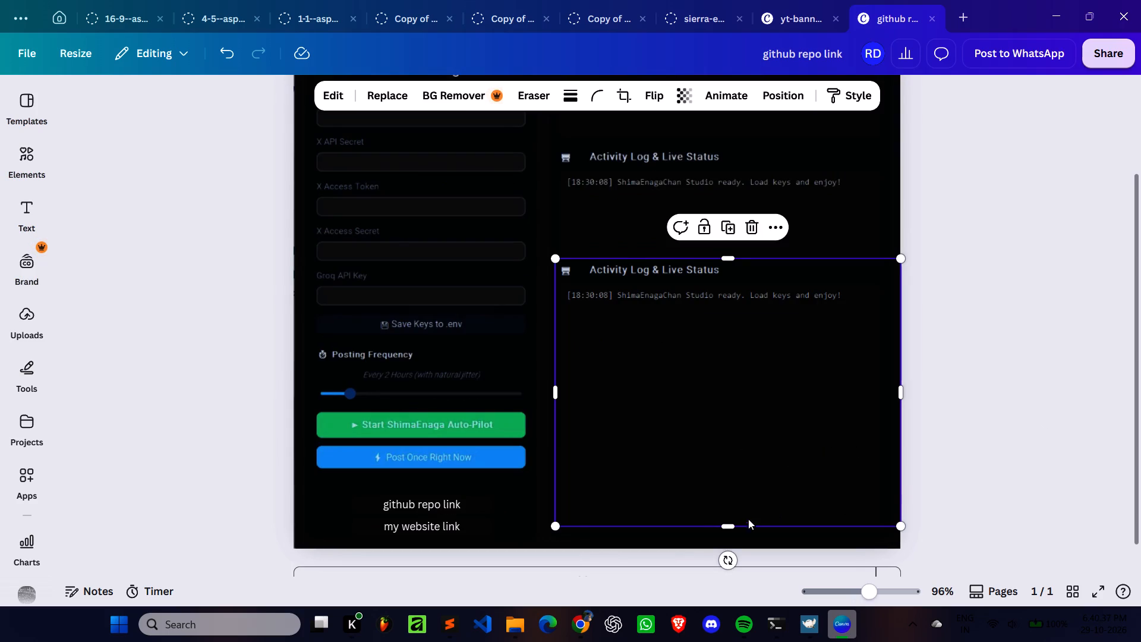
pyautogui.press('Up')
pyautogui.press('Up')
pyautogui.press('Up')
pyautogui.press('Up')
pyautogui.press('Up')
pyautogui.press('Up')
pyautogui.press('Up')
pyautogui.press('Up')
pyautogui.press('Up')
pyautogui.press('Up')
pyautogui.press('Up')
pyautogui.press('Up')
pyautogui.press('Up')
pyautogui.press('Up')
pyautogui.press('Up')
pyautogui.press('Up')
pyautogui.press('Up')
pyautogui.press('Up')
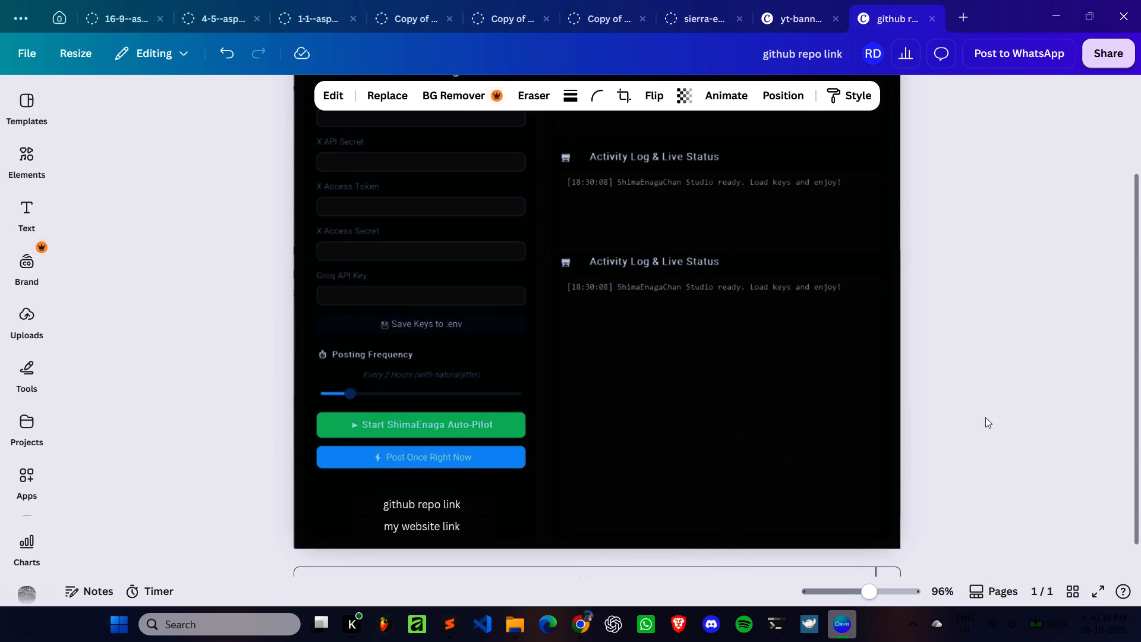
pyautogui.press('Down')
pyautogui.press('Down')
pyautogui.press('Down')
pyautogui.press('Down')
pyautogui.press('Down')
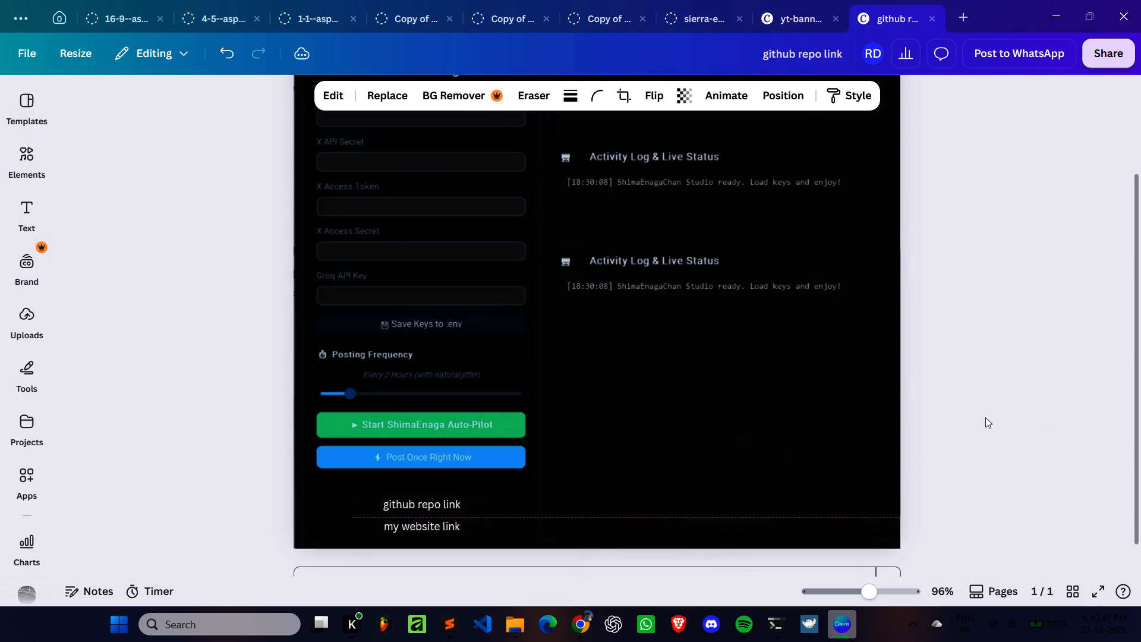
pyautogui.click(1020, 279)
# Check the cropped Activity Log piece up close and lock it in place.
pyautogui.moveTo(934, 203); pyautogui.dragTo(884, 332, button='middle')
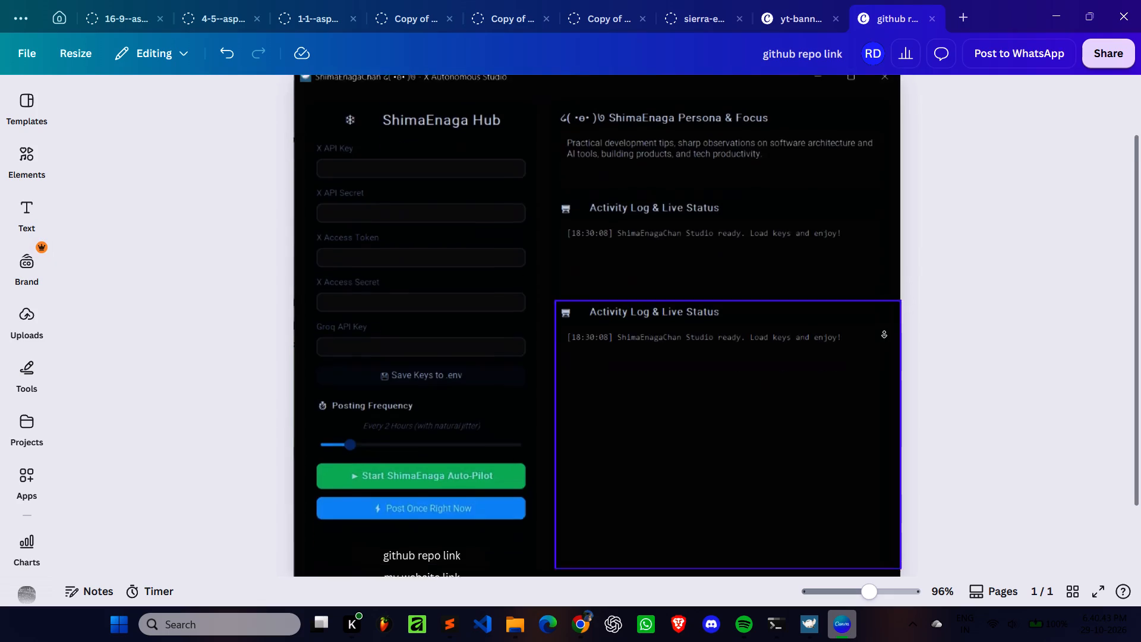
pyautogui.moveTo(884, 332); pyautogui.dragTo(882, 332, button='middle')
pyautogui.keyDown('ctrl'); pyautogui.scroll(2, 953, 269); pyautogui.keyUp('ctrl')
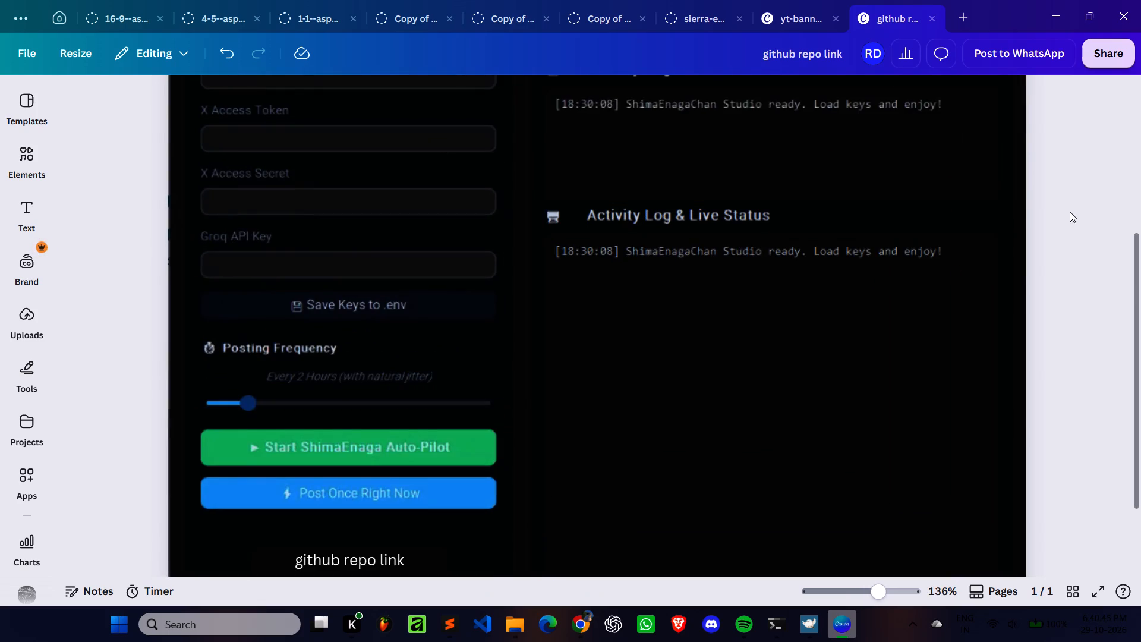
pyautogui.moveTo(1070, 212); pyautogui.dragTo(954, 372, button='middle')
pyautogui.click(920, 338)
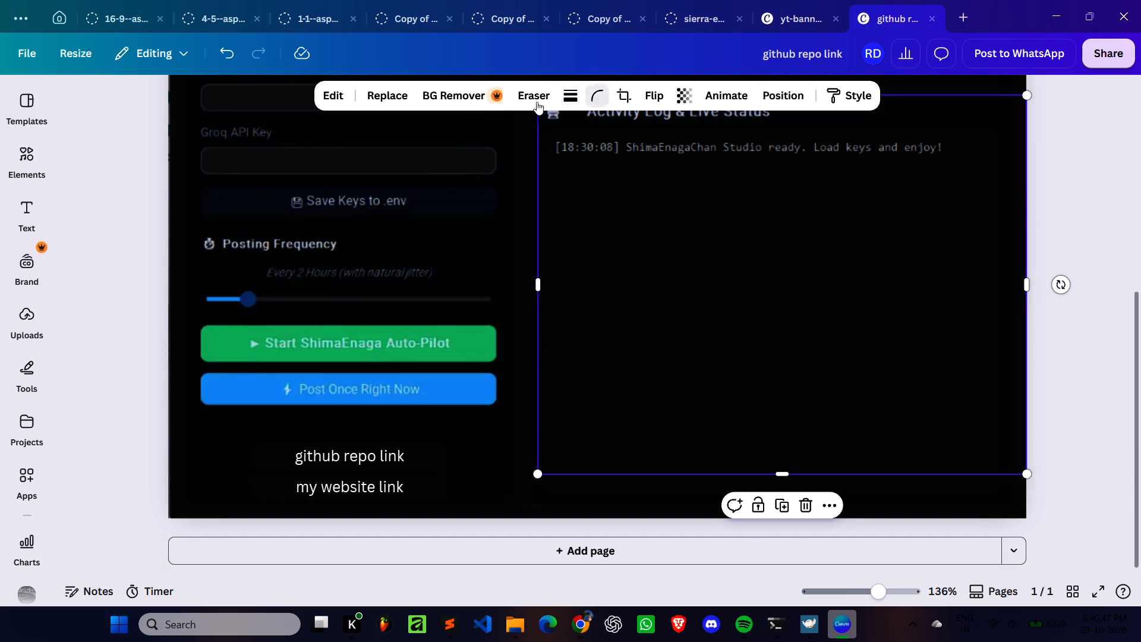
pyautogui.click(850, 243)
pyautogui.click(779, 416)
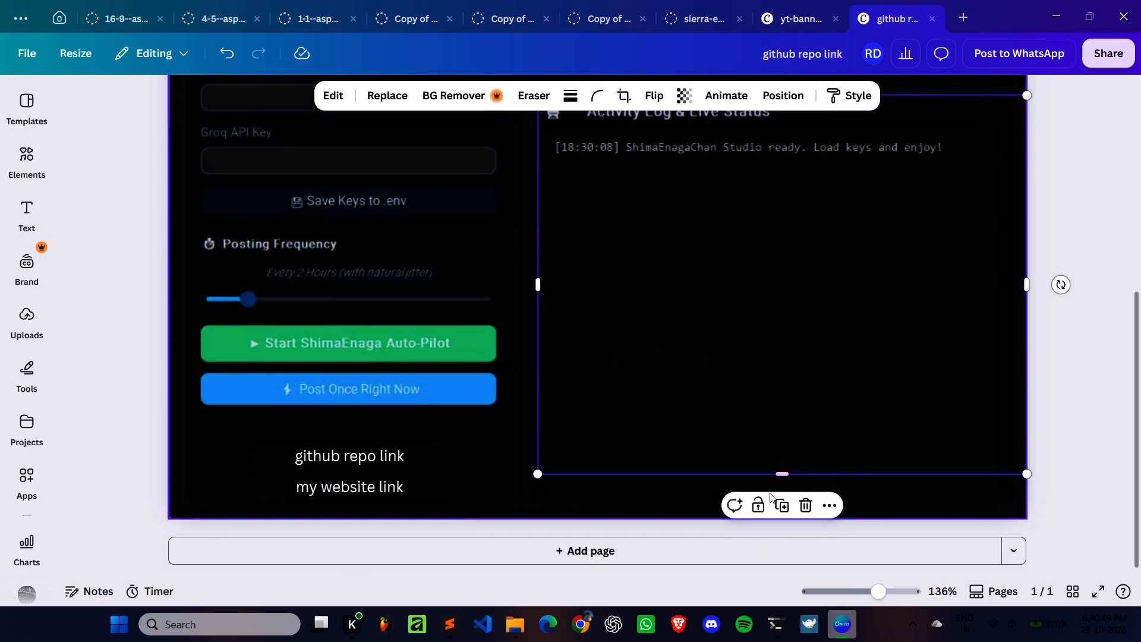
pyautogui.click(755, 501)
pyautogui.click(1057, 331)
# Add a rounded square shape over the original Activity Log & Live Status section.
pyautogui.scroll(5, 1057, 331)
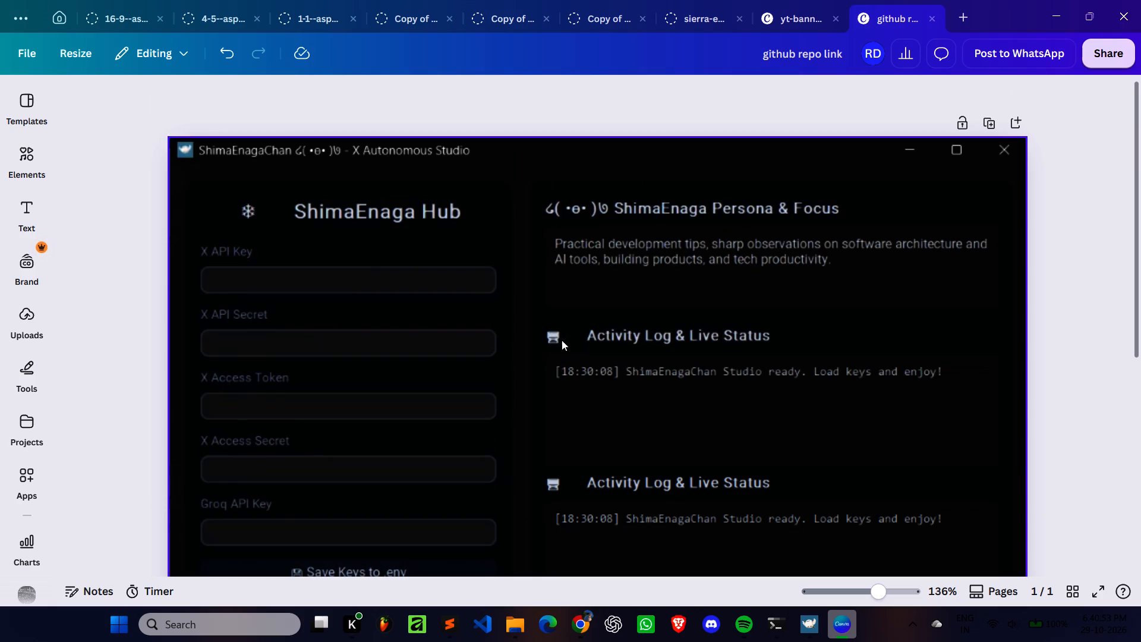
pyautogui.click(27, 376)
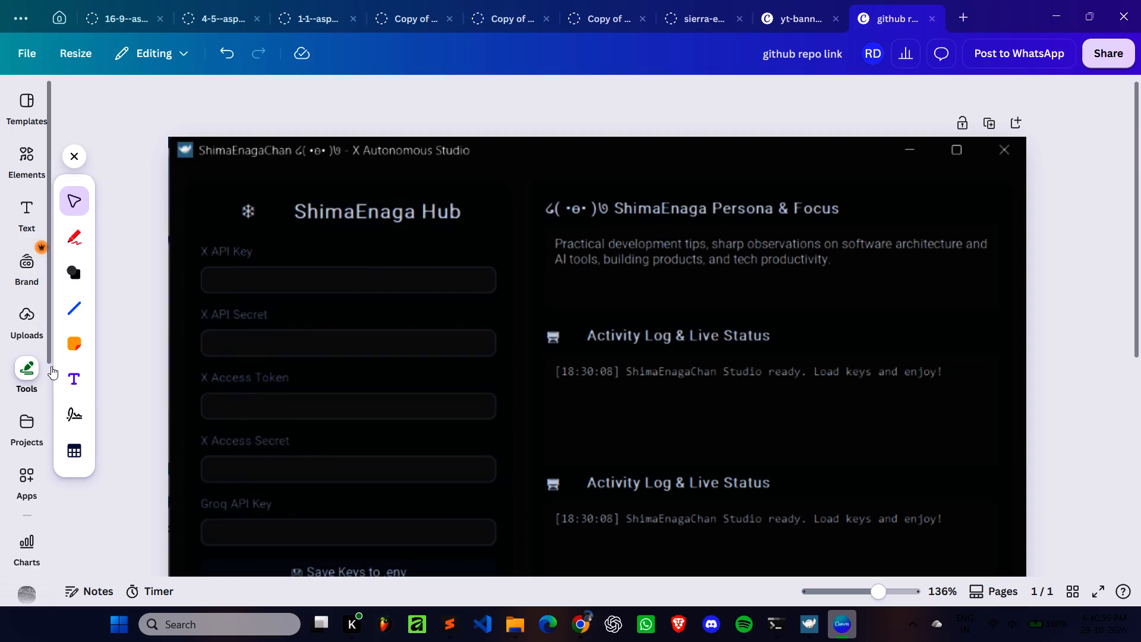
pyautogui.click(74, 267)
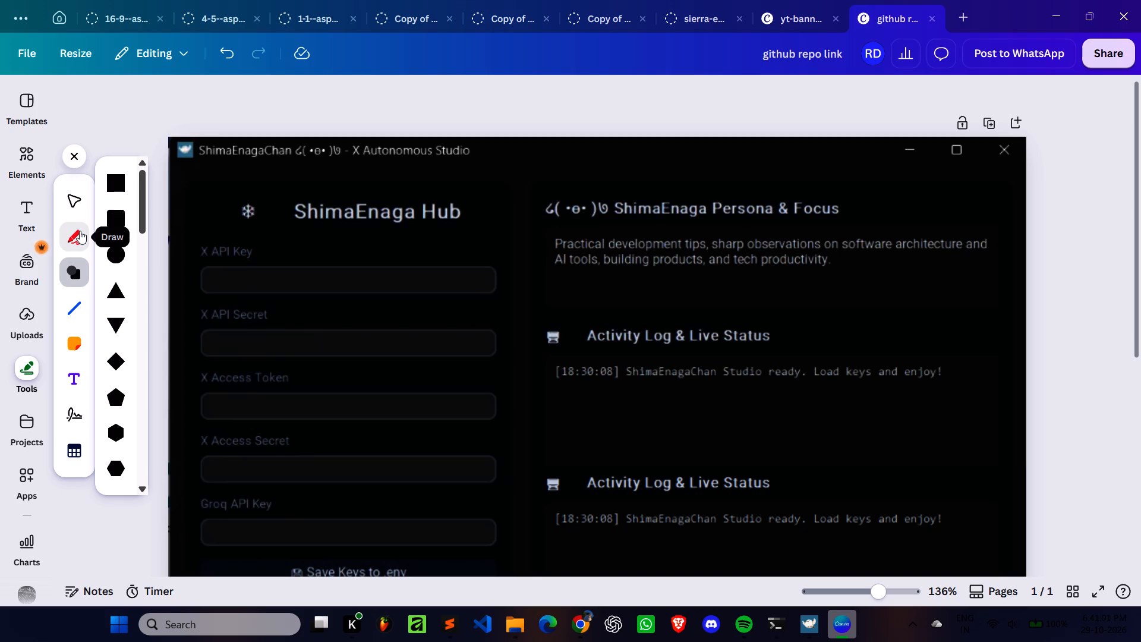
pyautogui.click(122, 224)
pyautogui.moveTo(589, 441); pyautogui.dragTo(700, 295)
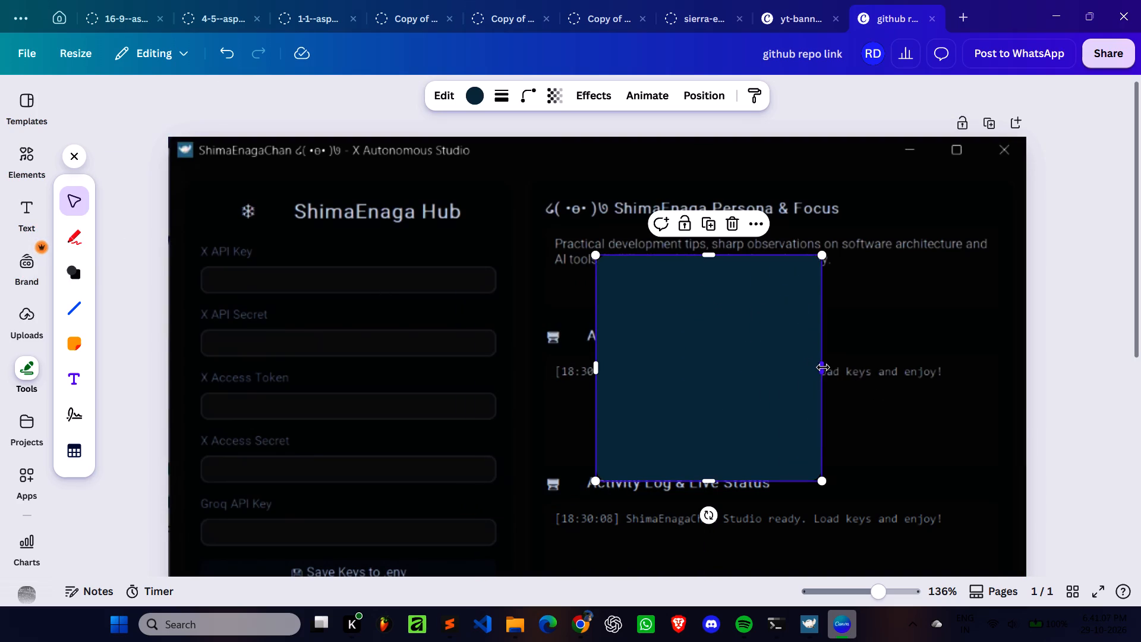
# Resize the rounded shape to about 448 wide, covering only the original log-line area between the two Activity Log & Live Status headings.
pyautogui.moveTo(823, 367); pyautogui.dragTo(998, 397)
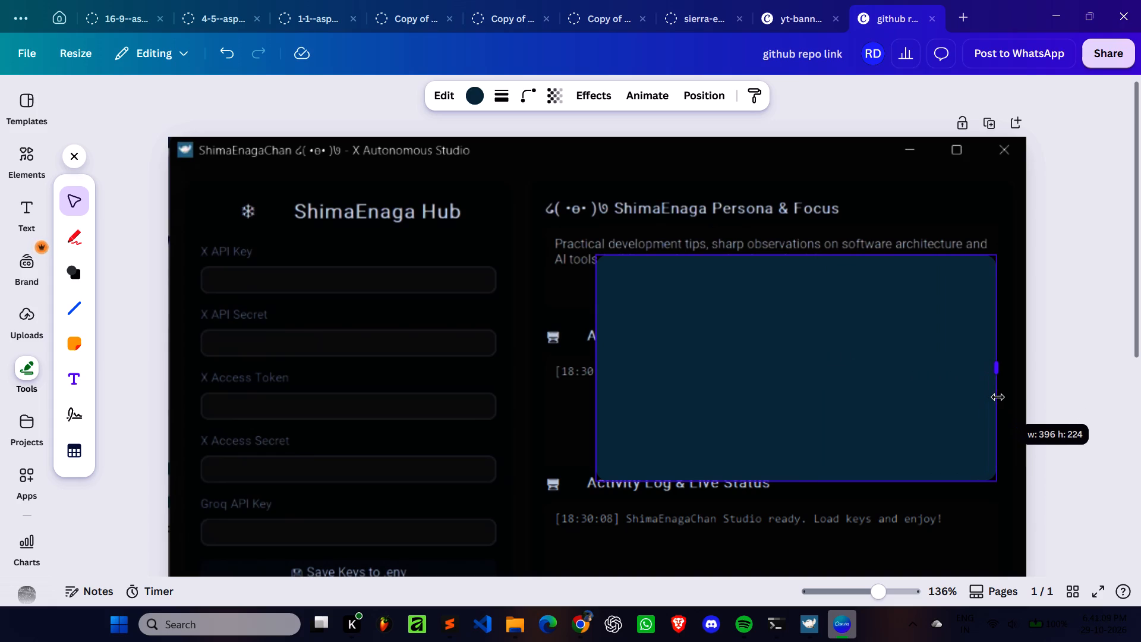
pyautogui.moveTo(998, 397); pyautogui.dragTo(999, 397)
pyautogui.moveTo(595, 366); pyautogui.dragTo(547, 380)
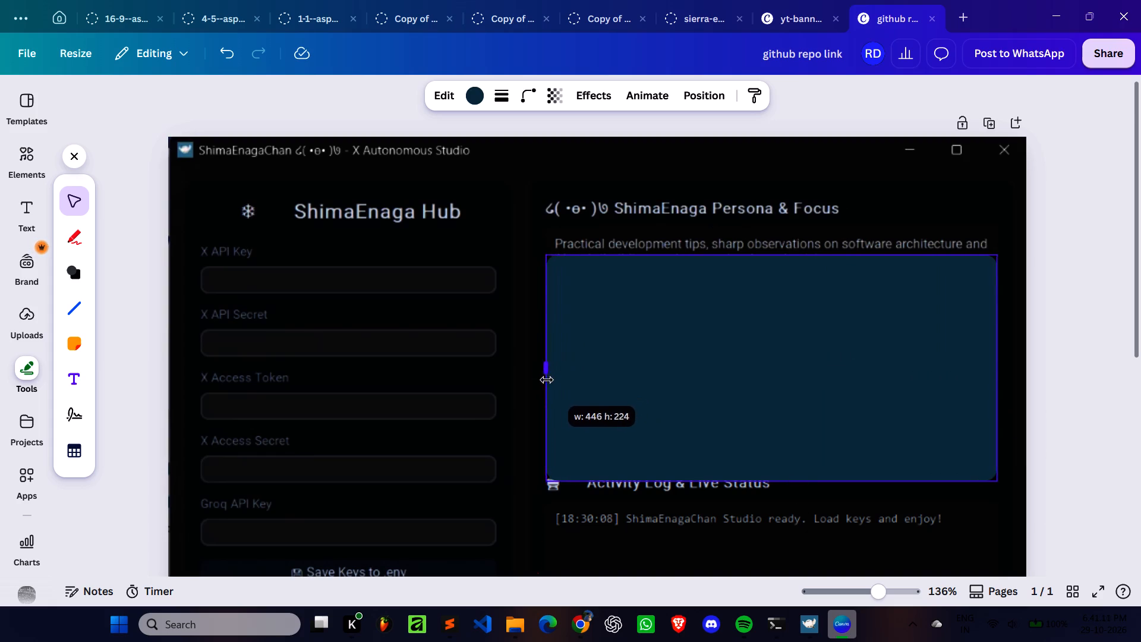
pyautogui.moveTo(547, 380); pyautogui.dragTo(551, 393)
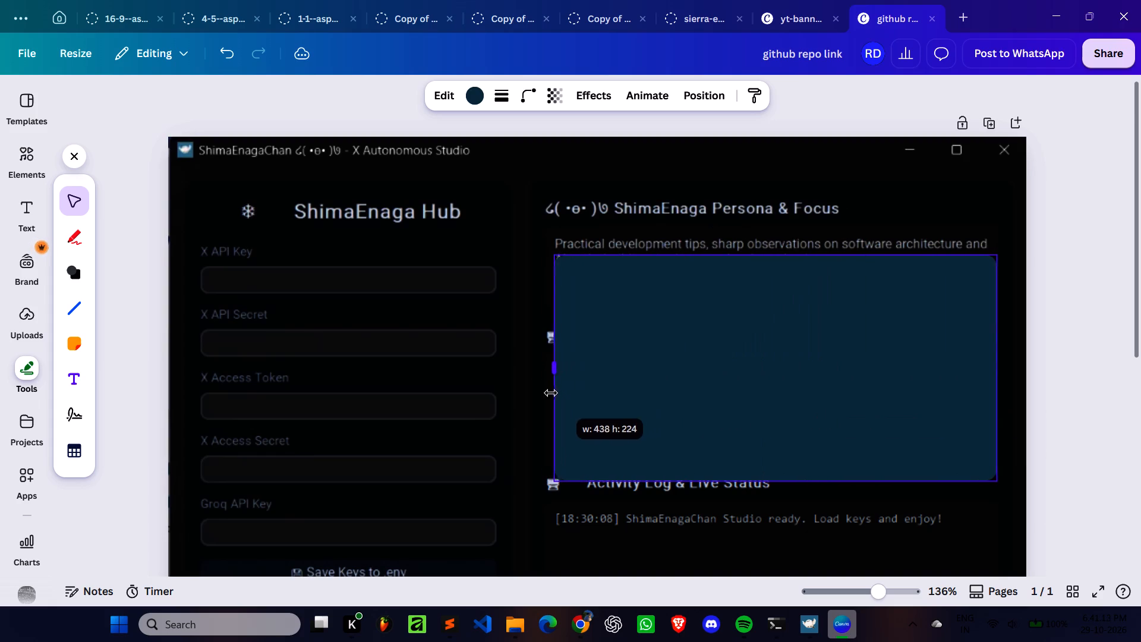
pyautogui.moveTo(551, 393); pyautogui.dragTo(543, 396)
pyautogui.moveTo(776, 482); pyautogui.dragTo(768, 461)
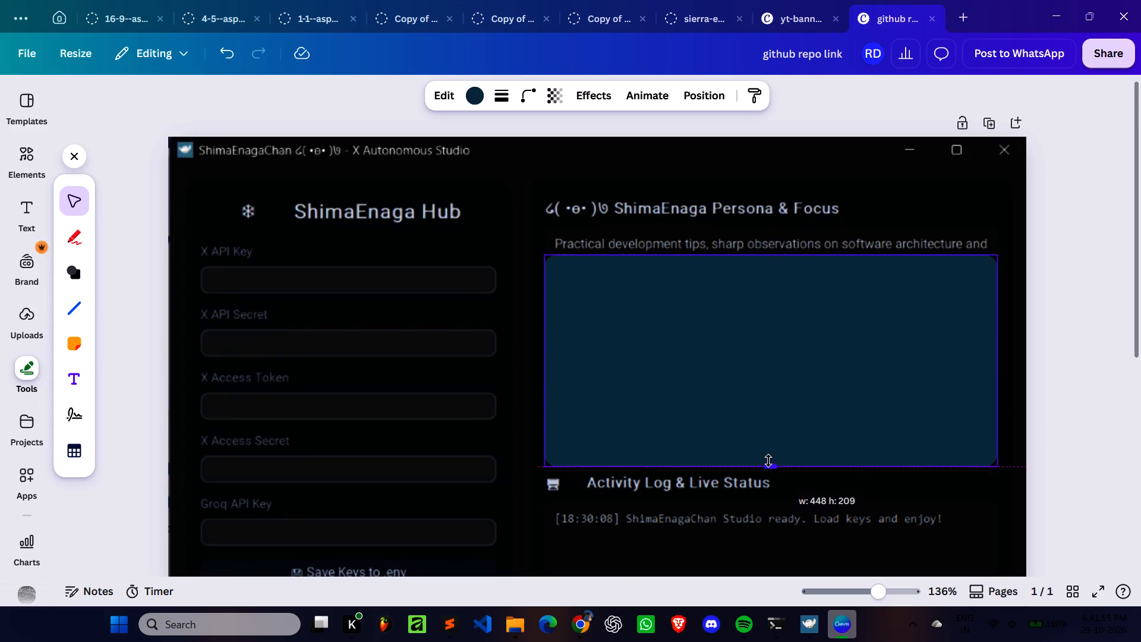
pyautogui.moveTo(768, 461); pyautogui.dragTo(767, 466)
pyautogui.moveTo(768, 250); pyautogui.dragTo(772, 321)
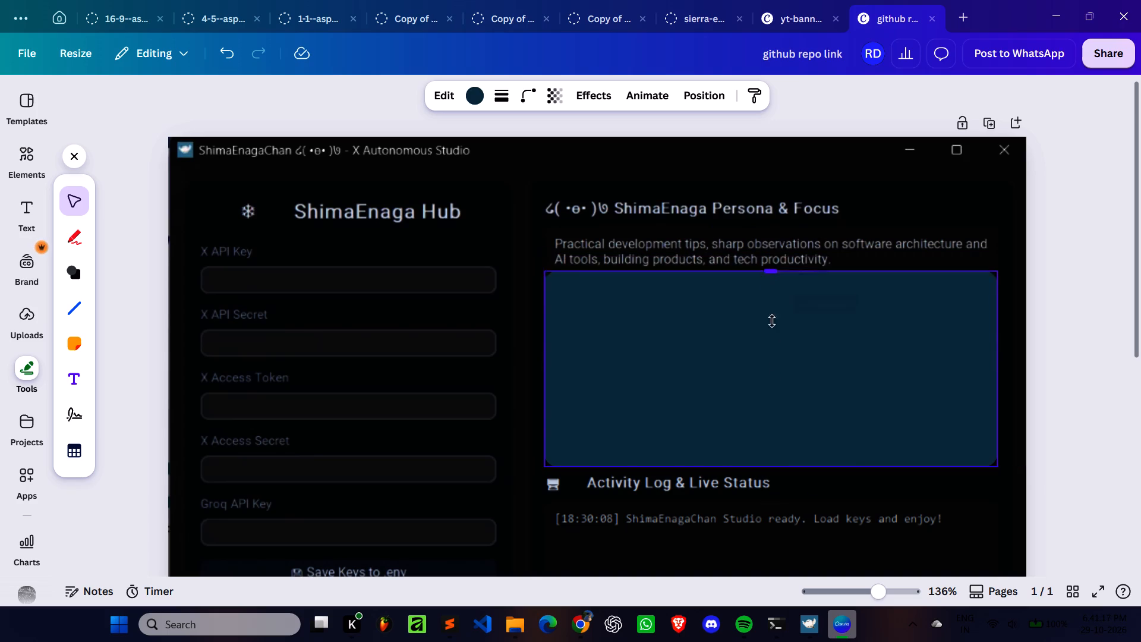
pyautogui.moveTo(772, 321); pyautogui.dragTo(758, 350)
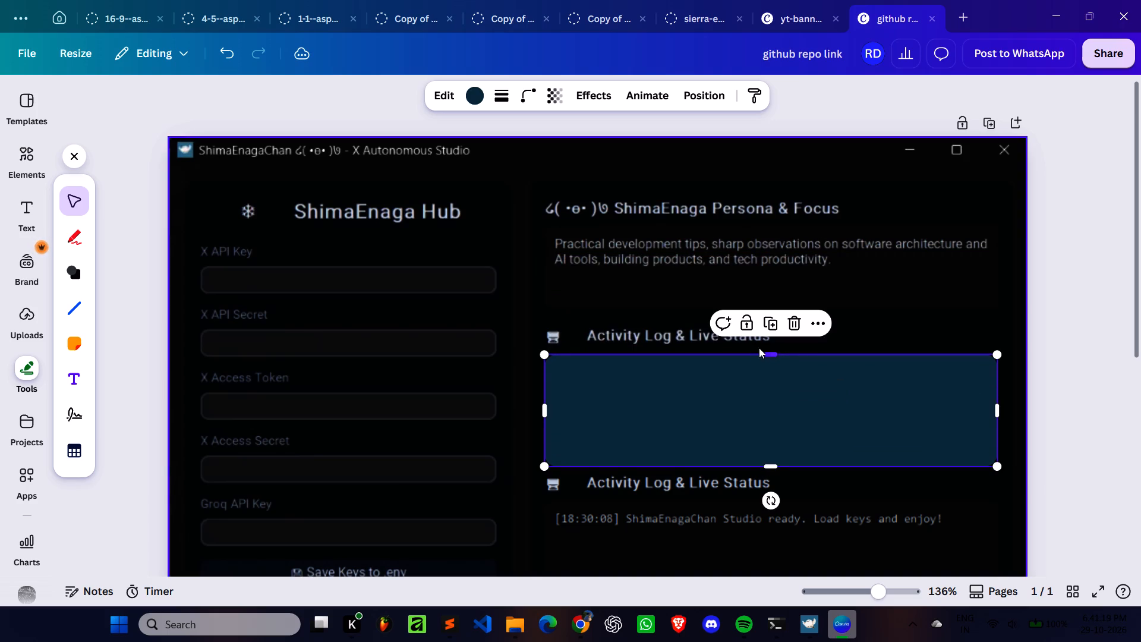
# Fill the rounded panel with the dark background colour sampled just below the persona description text, and deselect it.
pyautogui.click(468, 95)
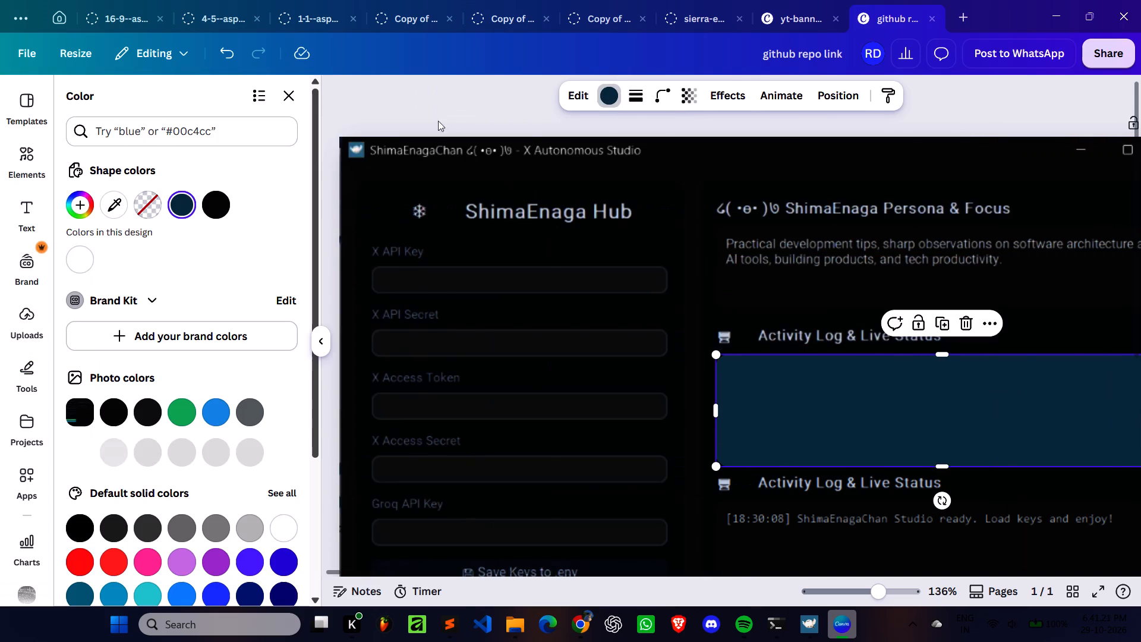
pyautogui.click(118, 211)
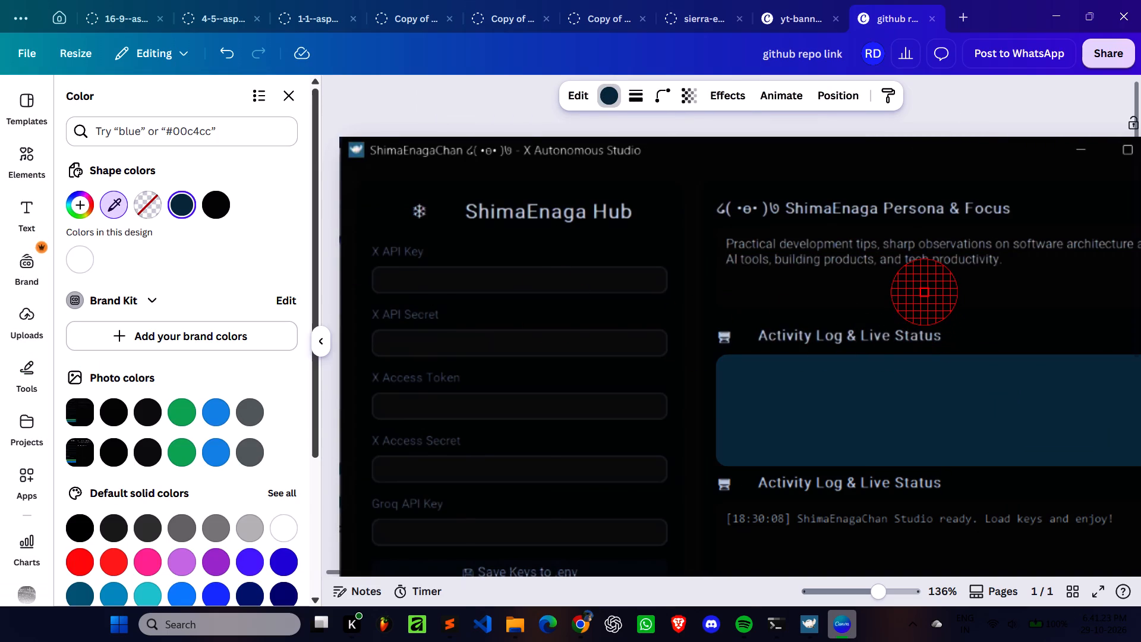
pyautogui.click(924, 291)
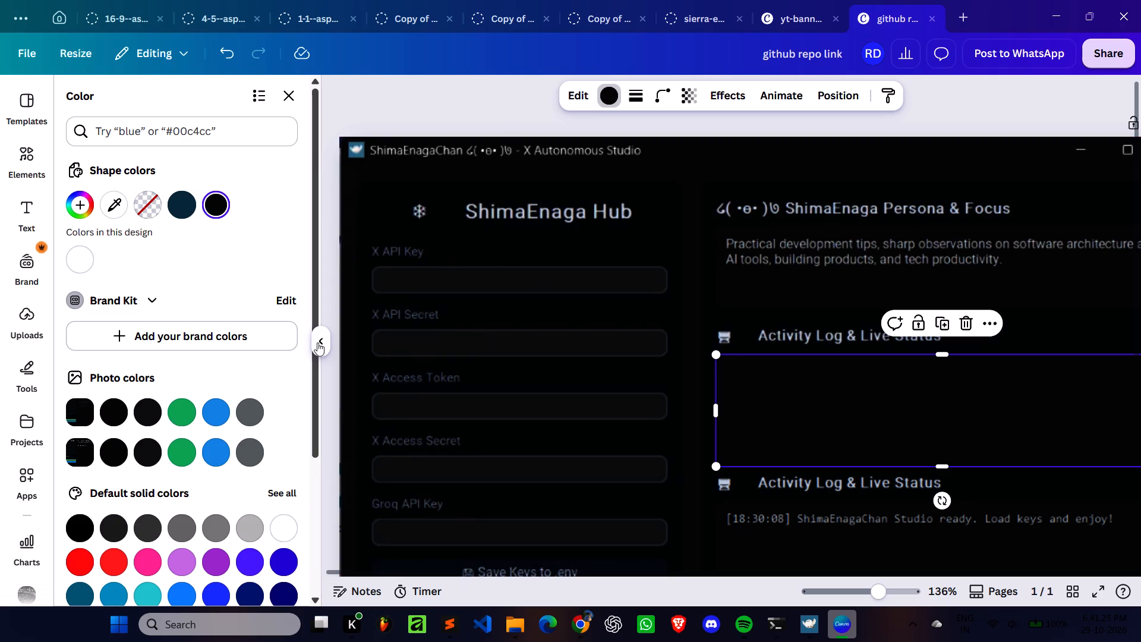
pyautogui.click(324, 342)
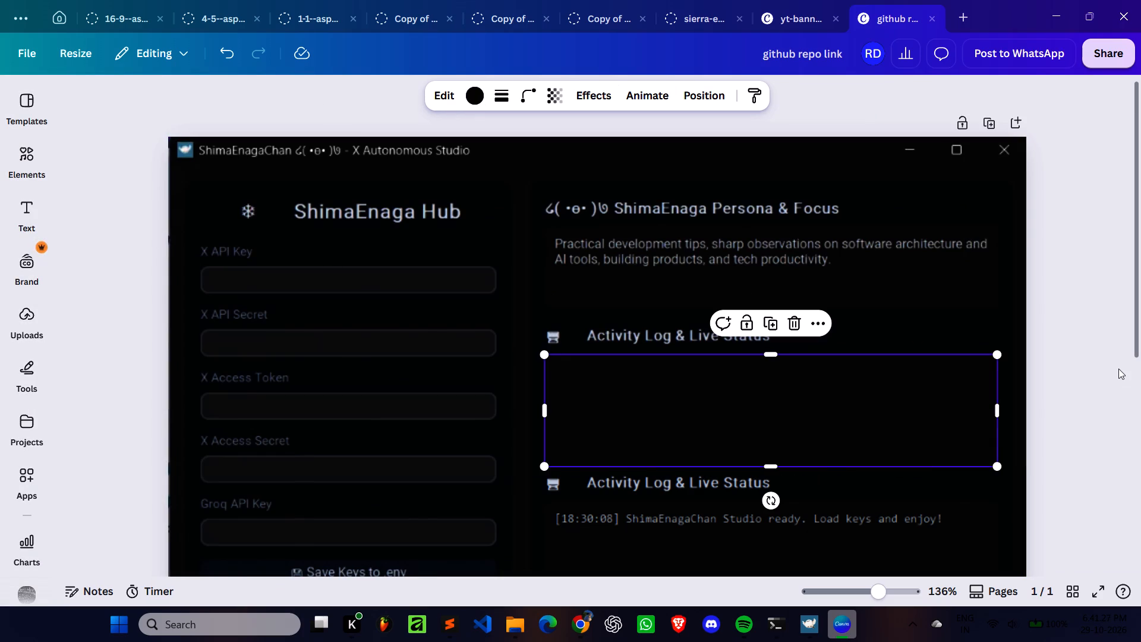
pyautogui.click(1118, 369)
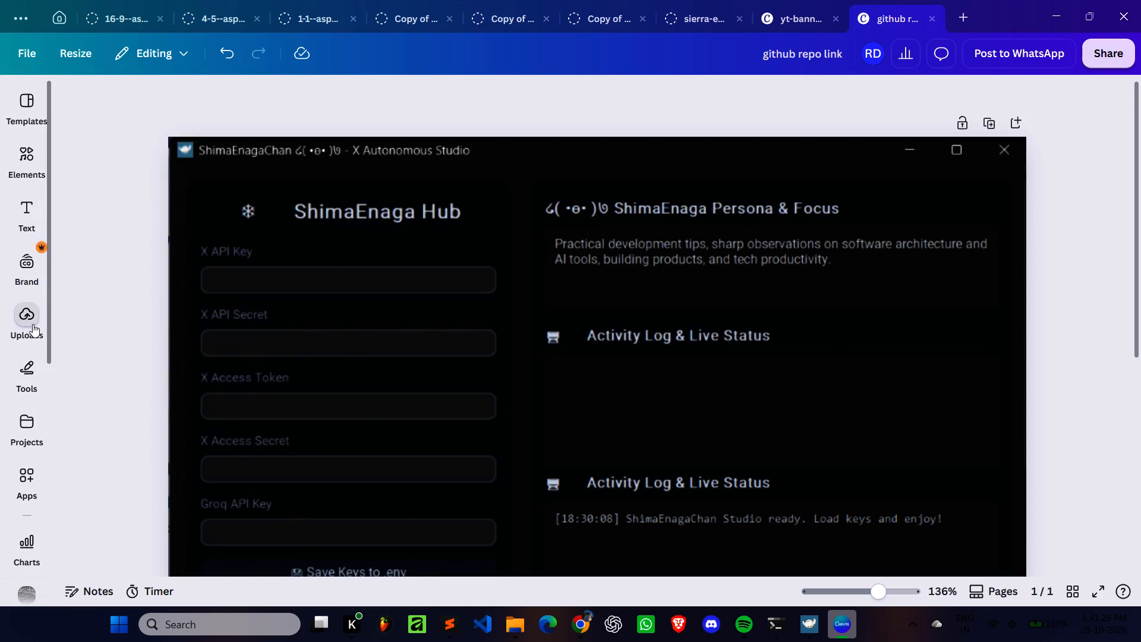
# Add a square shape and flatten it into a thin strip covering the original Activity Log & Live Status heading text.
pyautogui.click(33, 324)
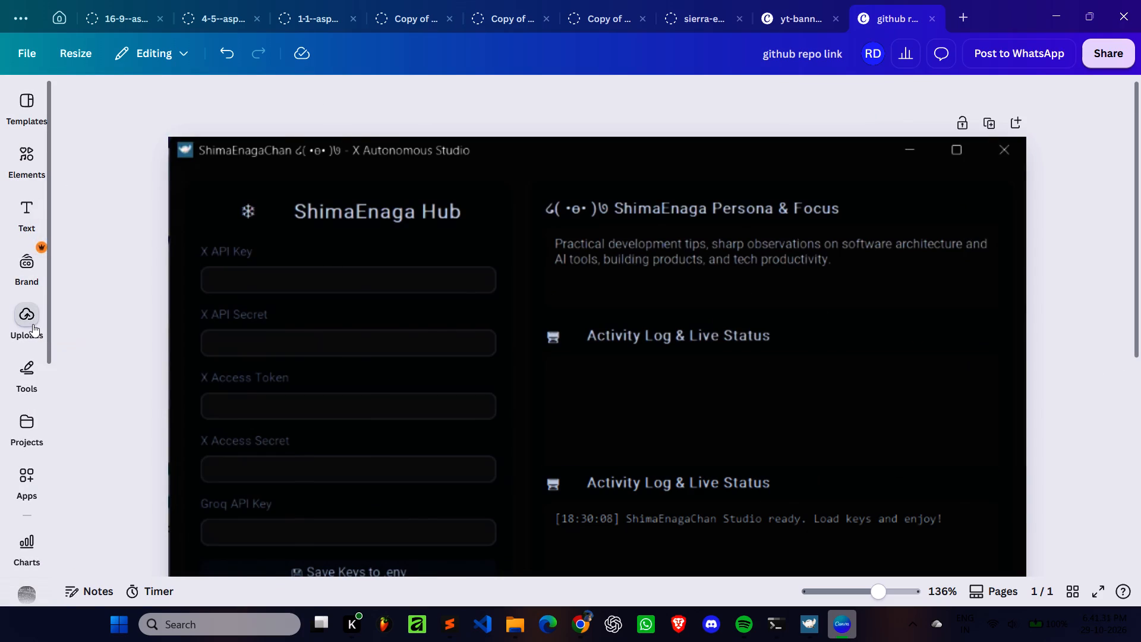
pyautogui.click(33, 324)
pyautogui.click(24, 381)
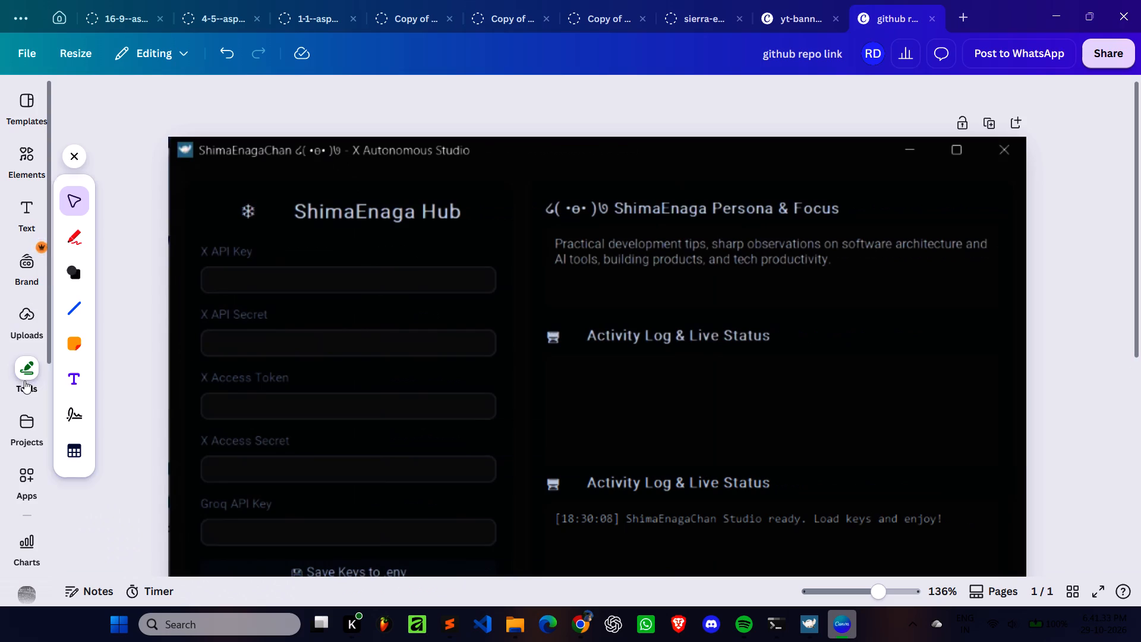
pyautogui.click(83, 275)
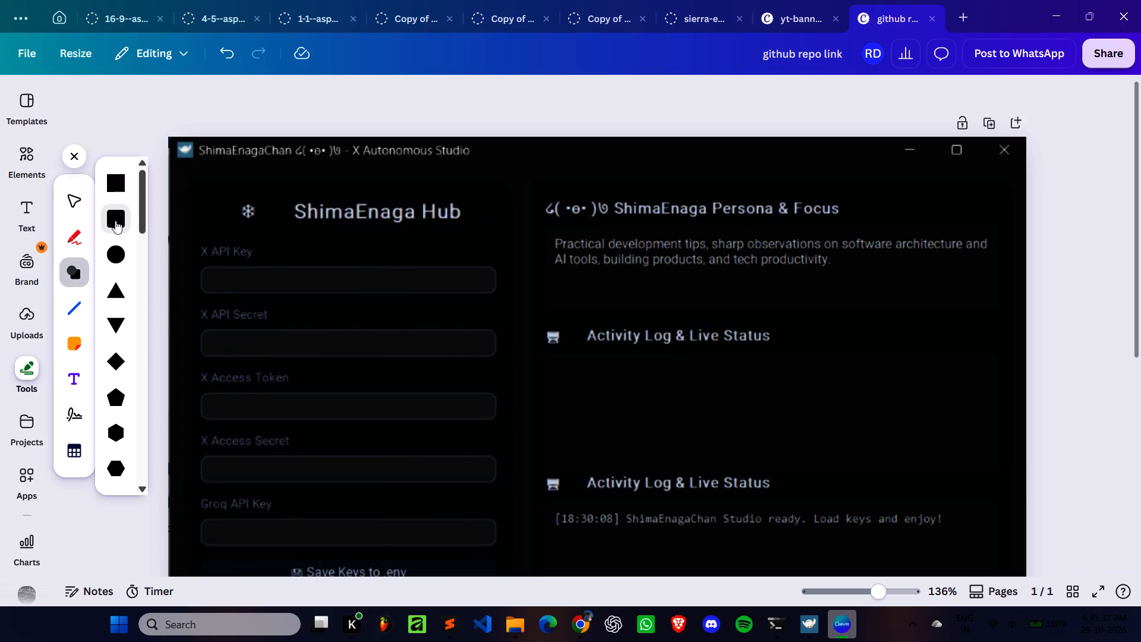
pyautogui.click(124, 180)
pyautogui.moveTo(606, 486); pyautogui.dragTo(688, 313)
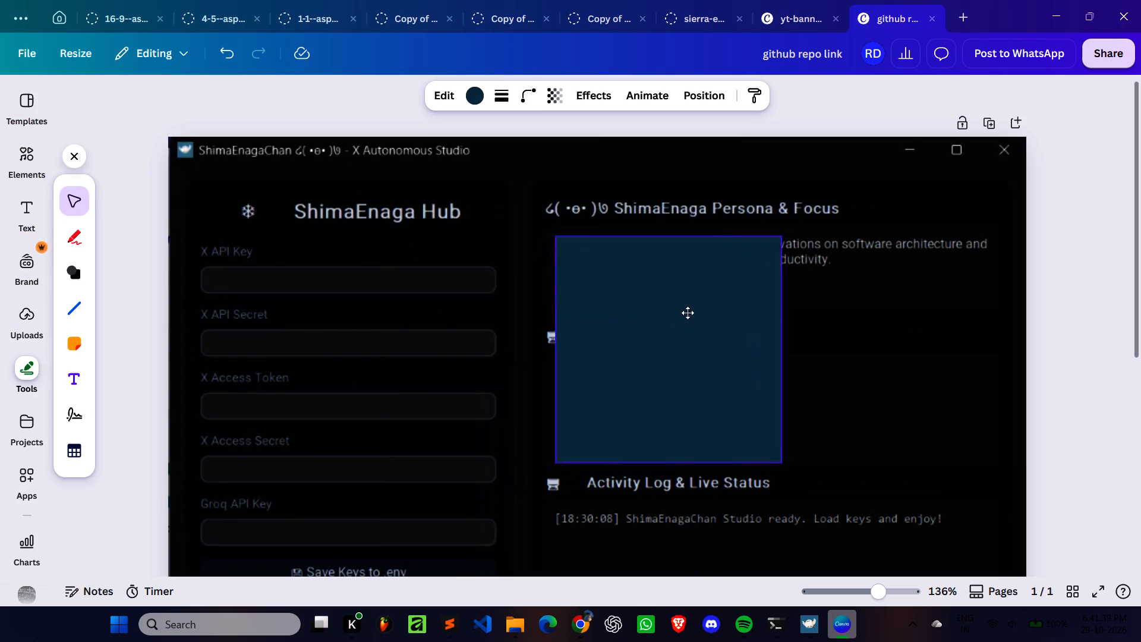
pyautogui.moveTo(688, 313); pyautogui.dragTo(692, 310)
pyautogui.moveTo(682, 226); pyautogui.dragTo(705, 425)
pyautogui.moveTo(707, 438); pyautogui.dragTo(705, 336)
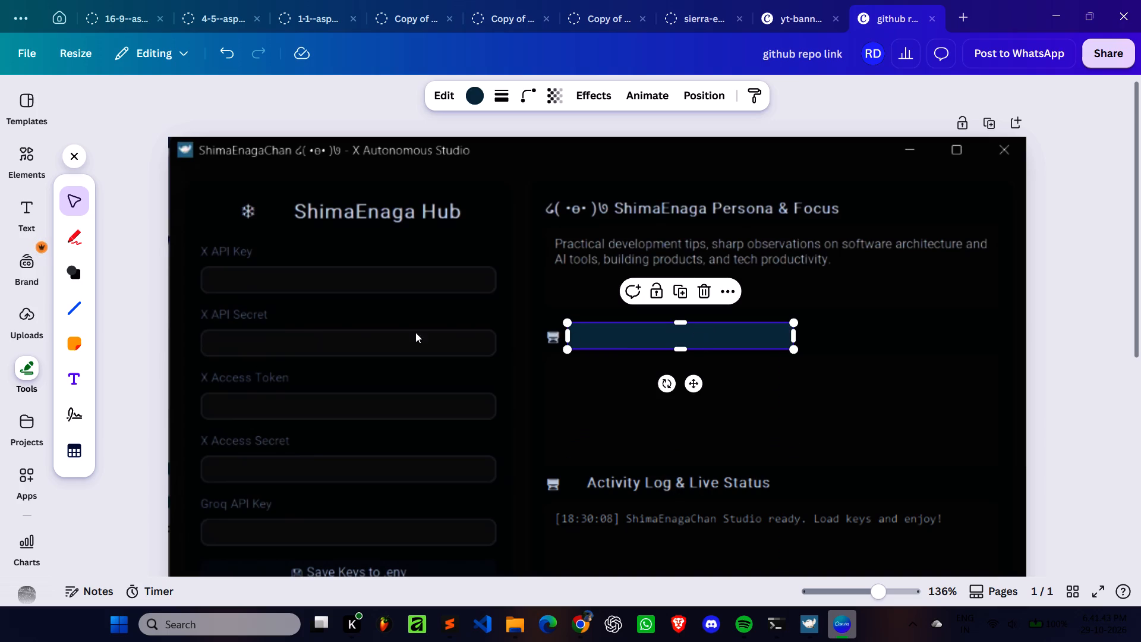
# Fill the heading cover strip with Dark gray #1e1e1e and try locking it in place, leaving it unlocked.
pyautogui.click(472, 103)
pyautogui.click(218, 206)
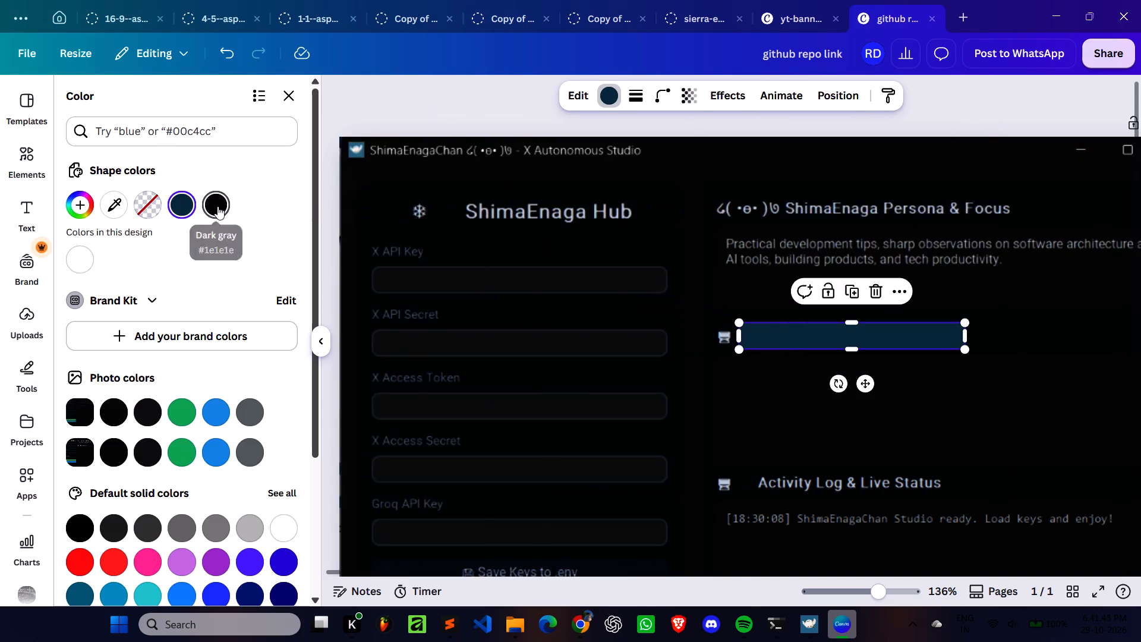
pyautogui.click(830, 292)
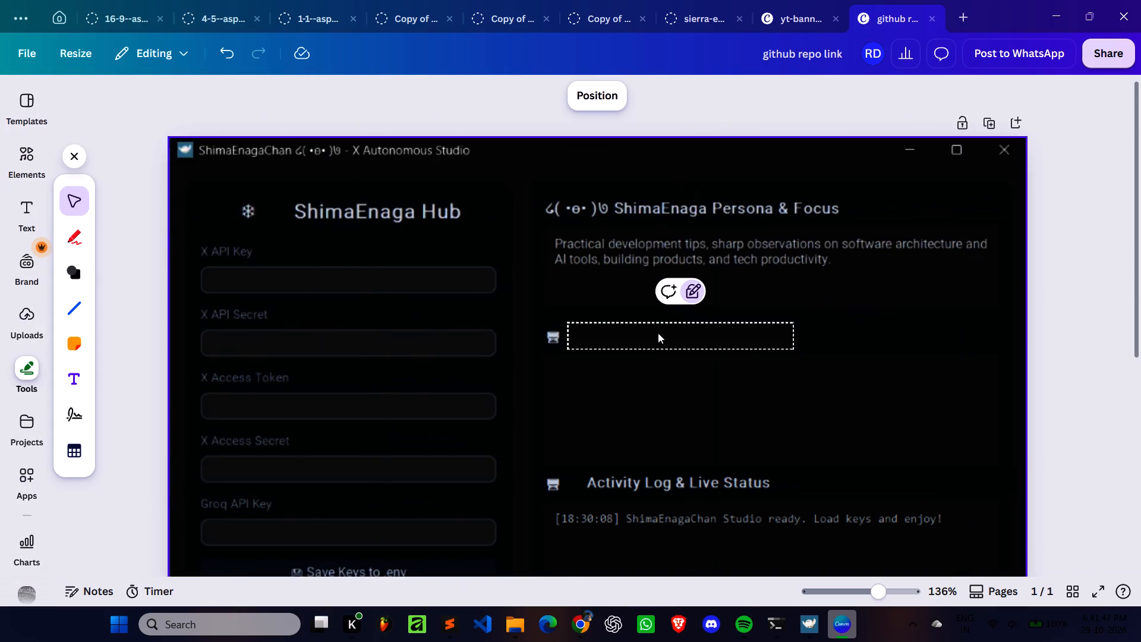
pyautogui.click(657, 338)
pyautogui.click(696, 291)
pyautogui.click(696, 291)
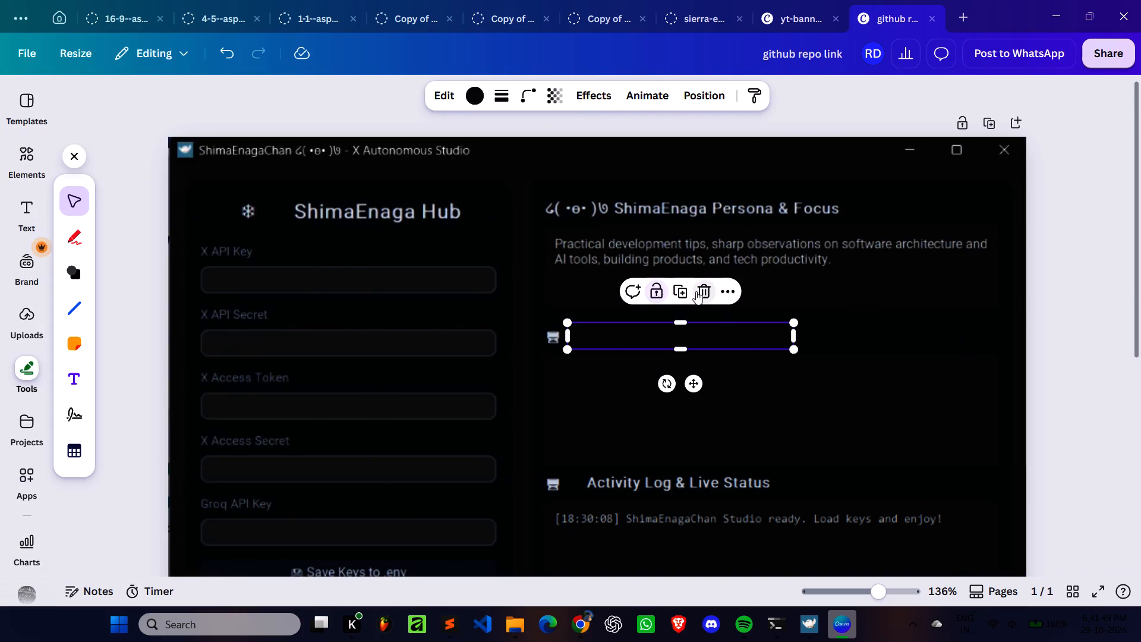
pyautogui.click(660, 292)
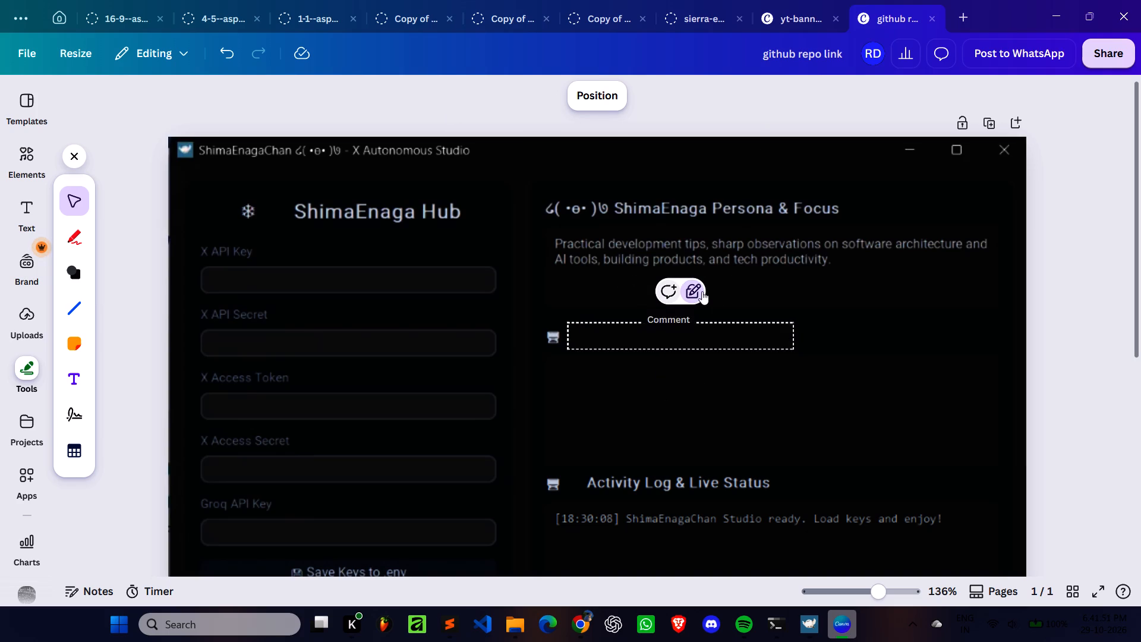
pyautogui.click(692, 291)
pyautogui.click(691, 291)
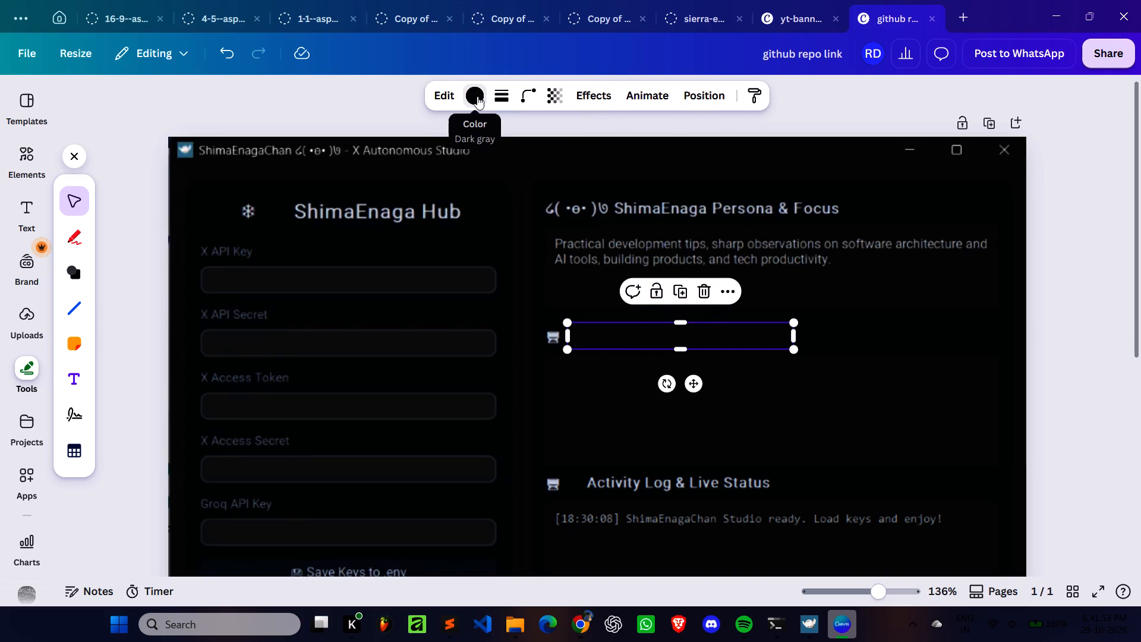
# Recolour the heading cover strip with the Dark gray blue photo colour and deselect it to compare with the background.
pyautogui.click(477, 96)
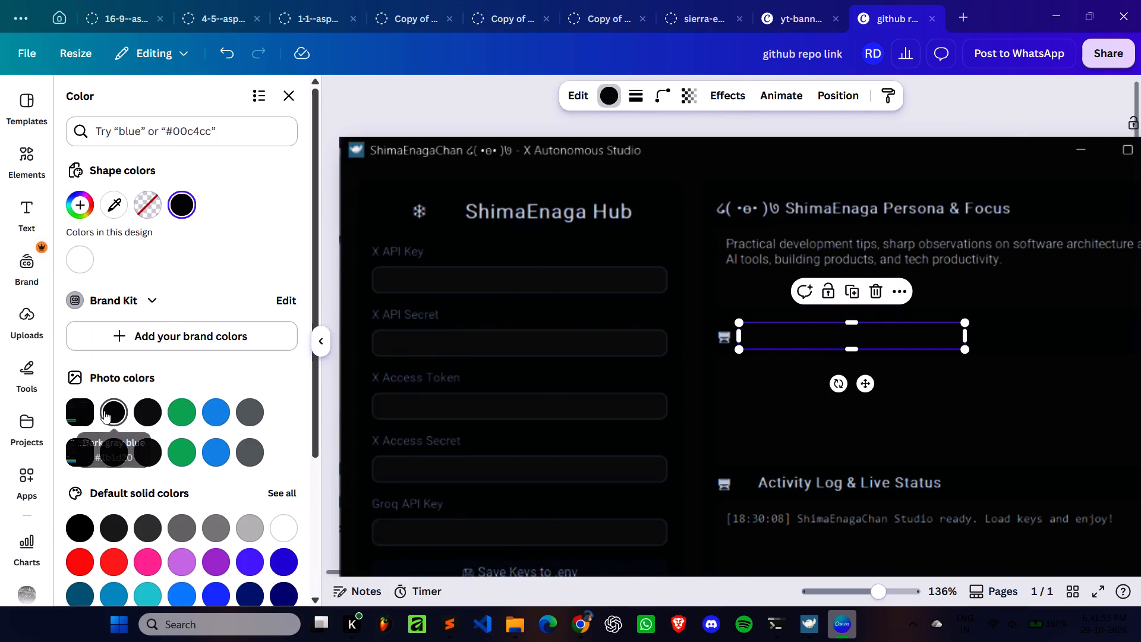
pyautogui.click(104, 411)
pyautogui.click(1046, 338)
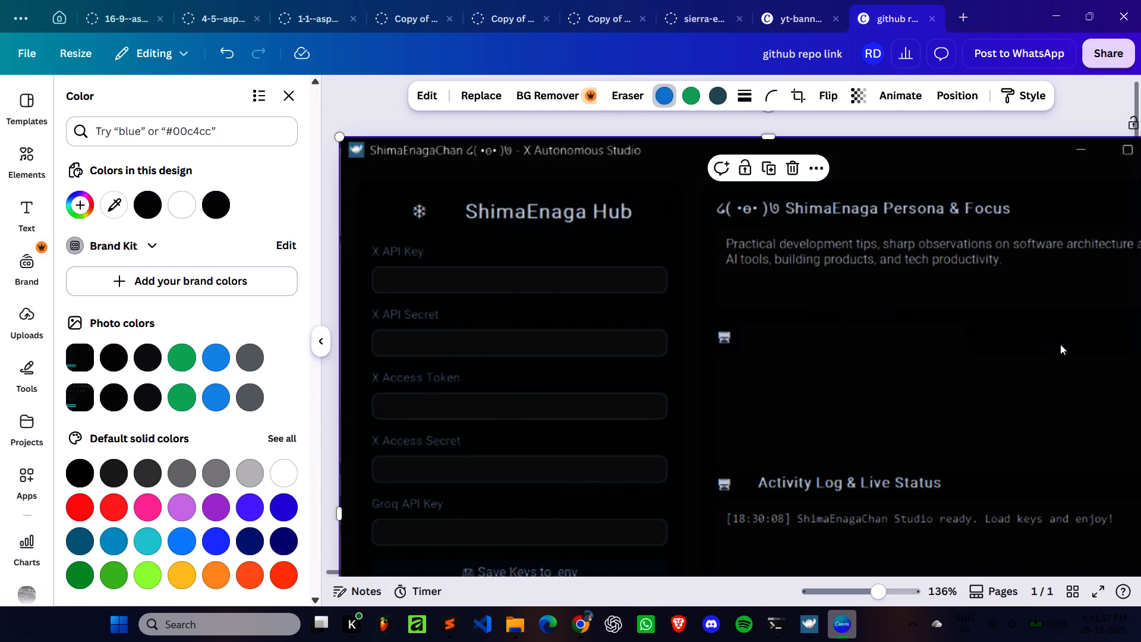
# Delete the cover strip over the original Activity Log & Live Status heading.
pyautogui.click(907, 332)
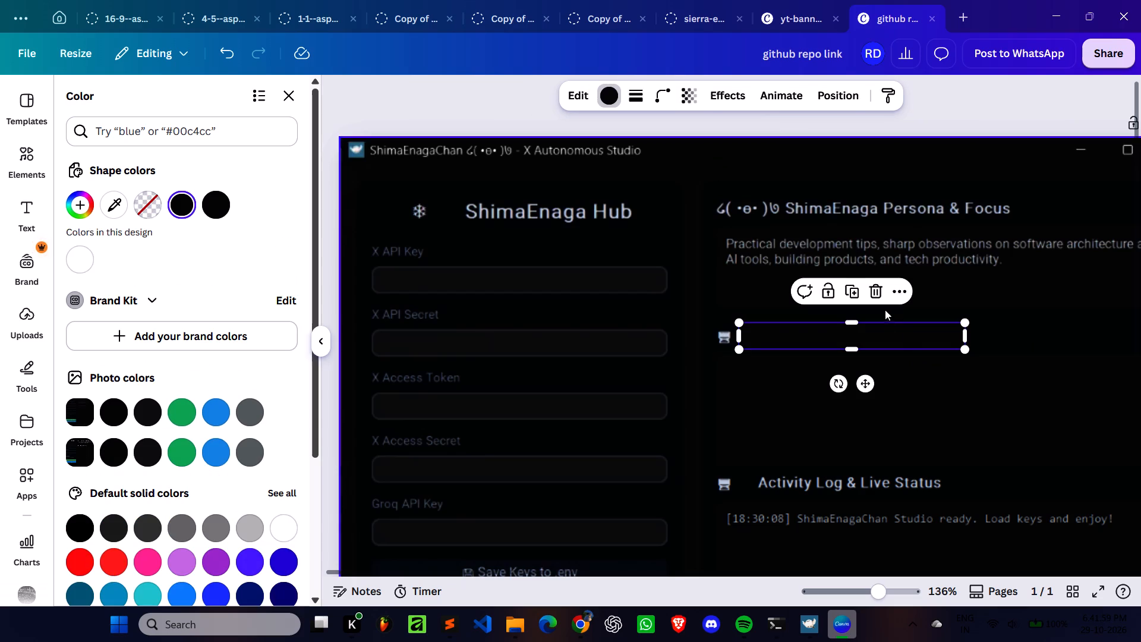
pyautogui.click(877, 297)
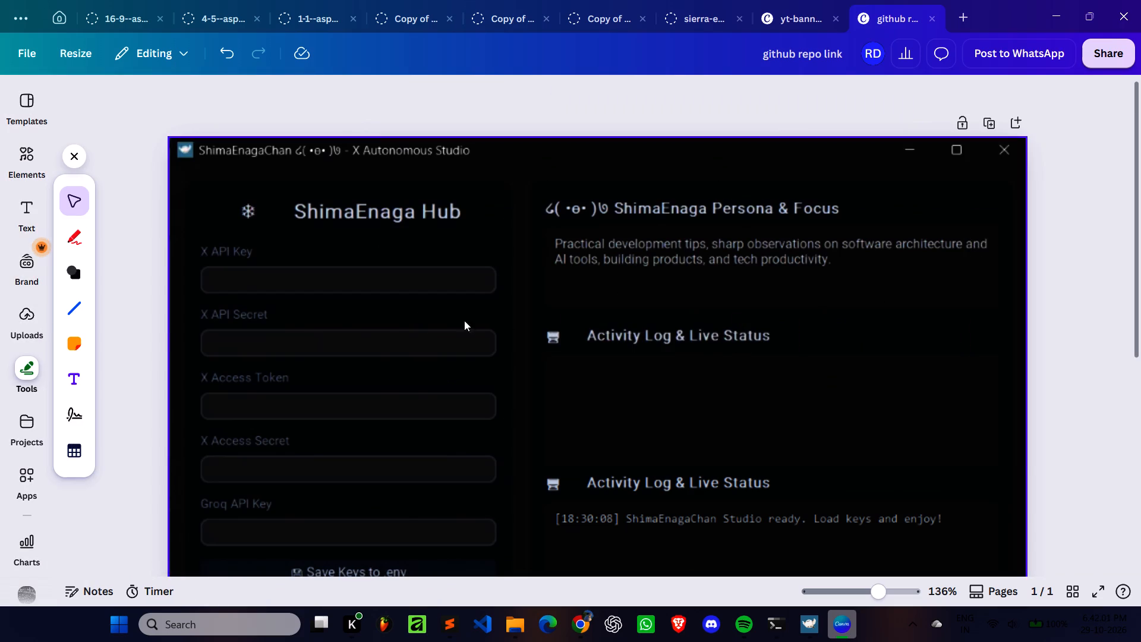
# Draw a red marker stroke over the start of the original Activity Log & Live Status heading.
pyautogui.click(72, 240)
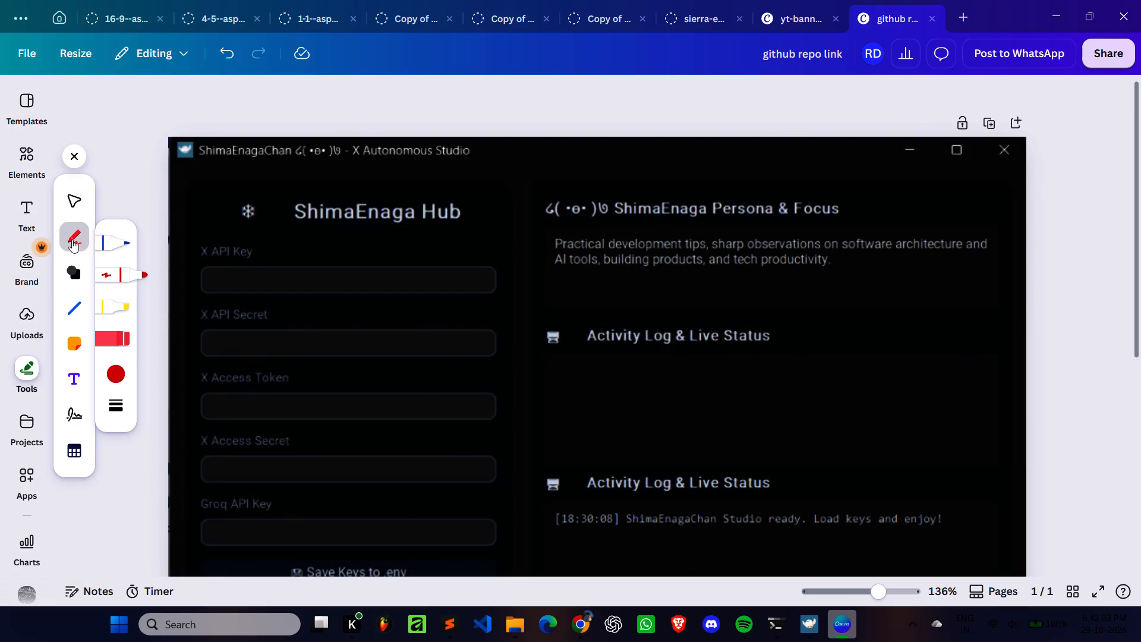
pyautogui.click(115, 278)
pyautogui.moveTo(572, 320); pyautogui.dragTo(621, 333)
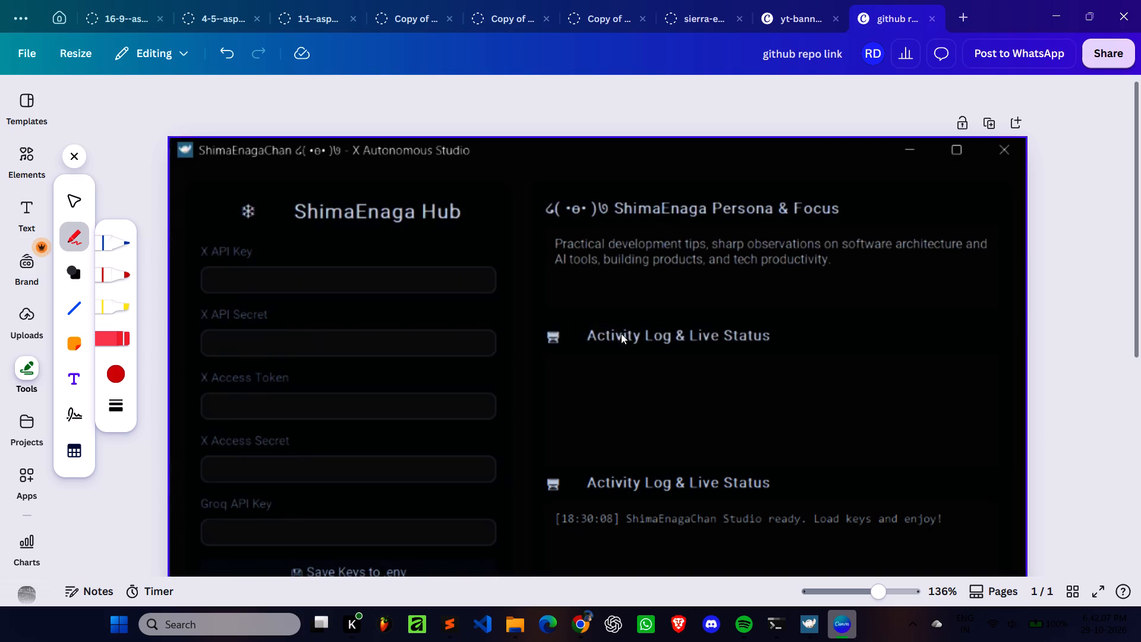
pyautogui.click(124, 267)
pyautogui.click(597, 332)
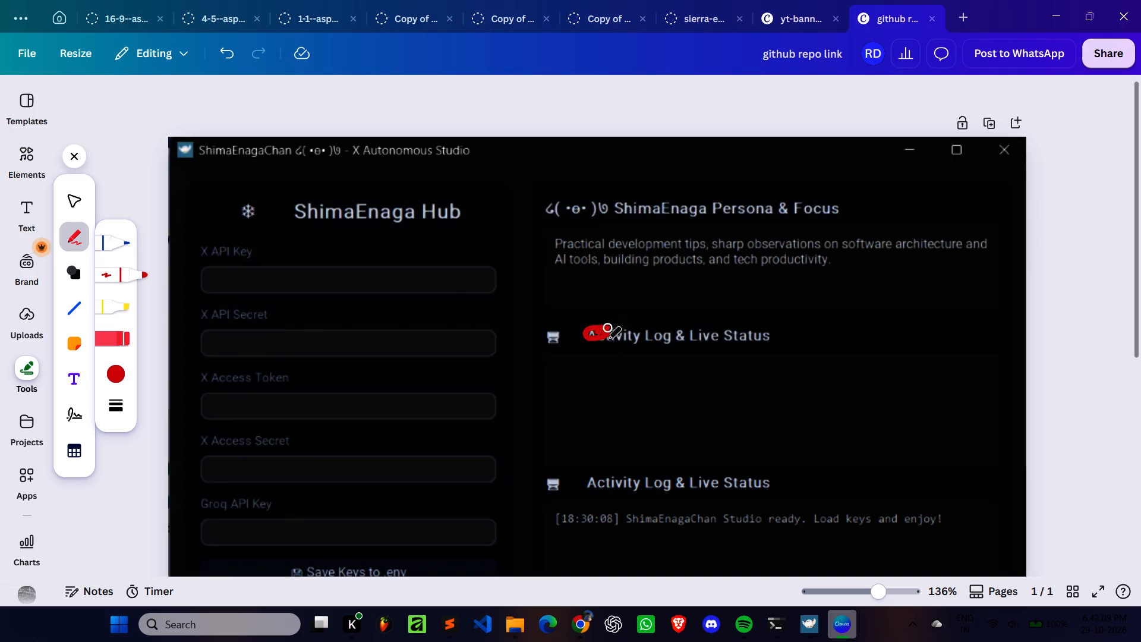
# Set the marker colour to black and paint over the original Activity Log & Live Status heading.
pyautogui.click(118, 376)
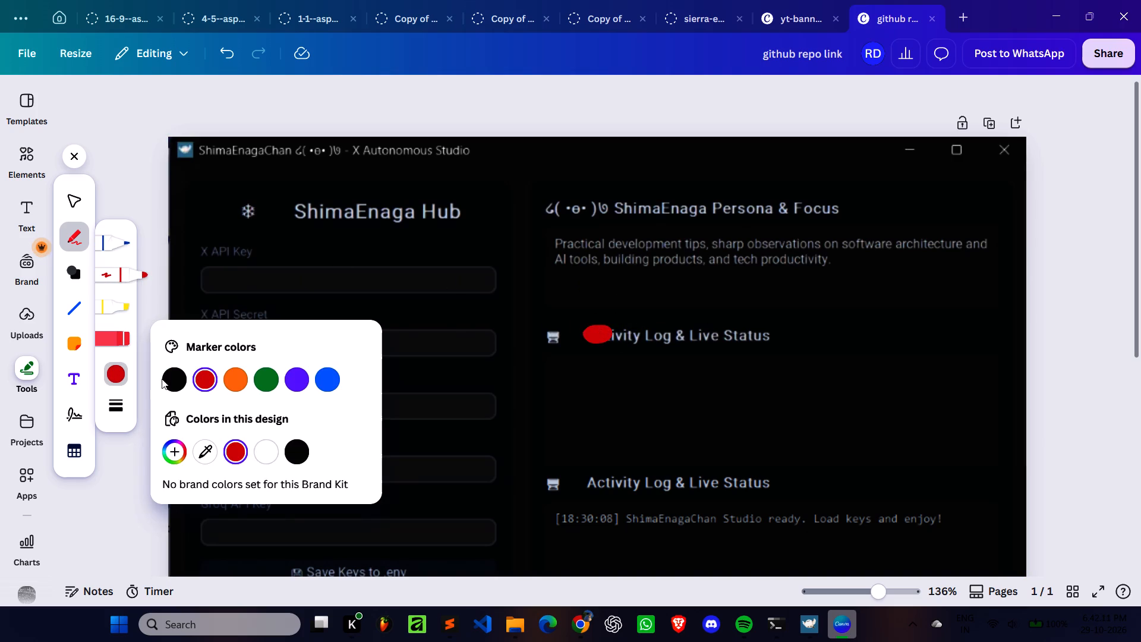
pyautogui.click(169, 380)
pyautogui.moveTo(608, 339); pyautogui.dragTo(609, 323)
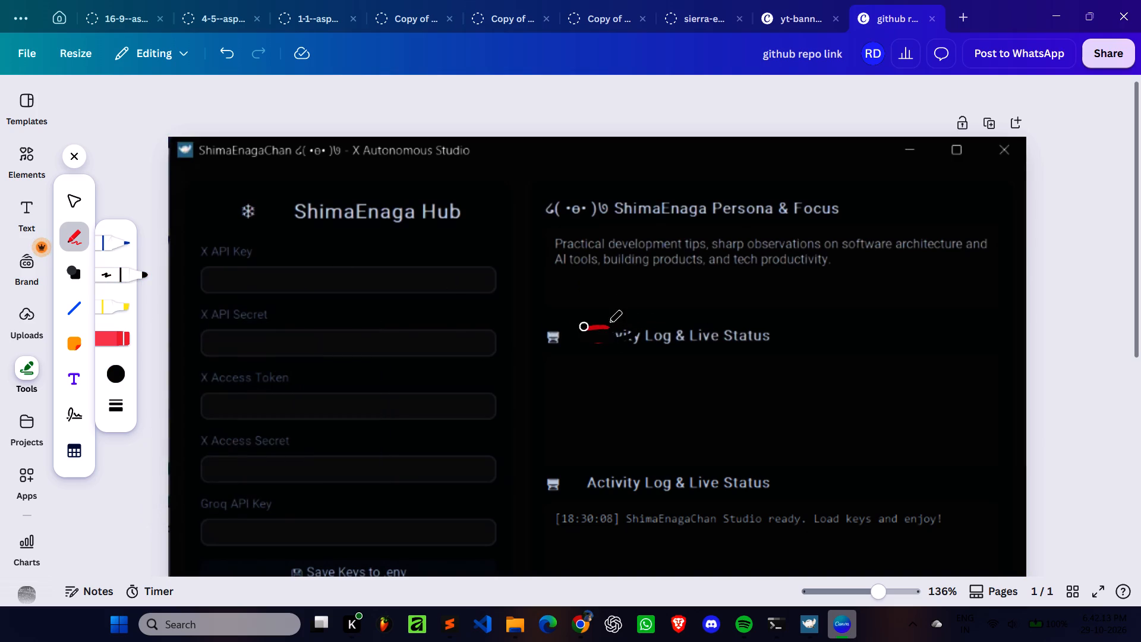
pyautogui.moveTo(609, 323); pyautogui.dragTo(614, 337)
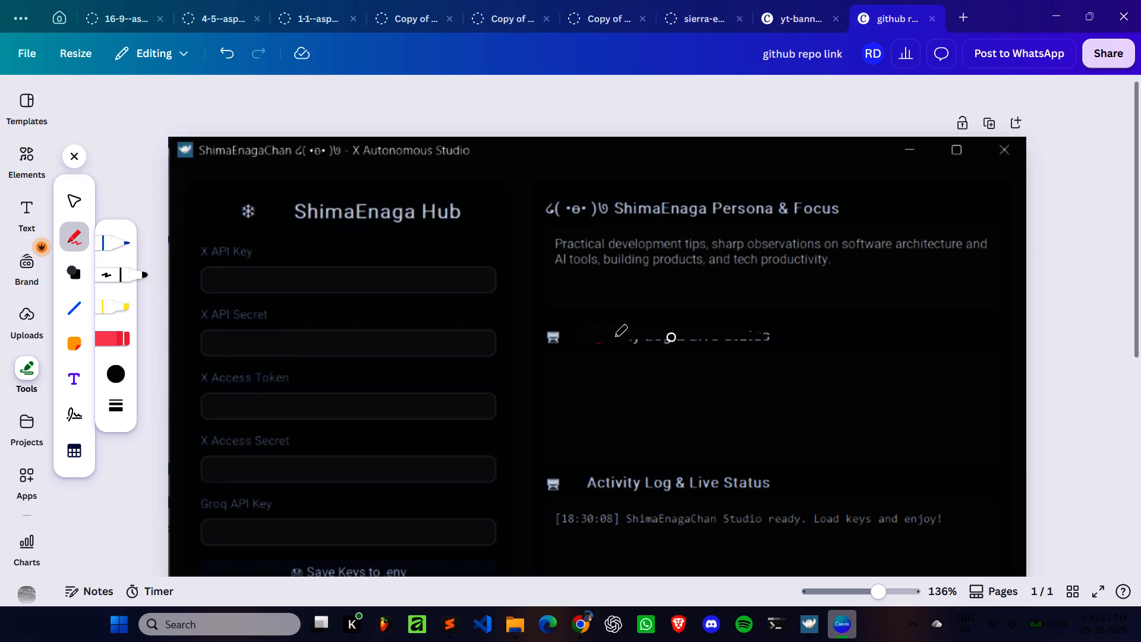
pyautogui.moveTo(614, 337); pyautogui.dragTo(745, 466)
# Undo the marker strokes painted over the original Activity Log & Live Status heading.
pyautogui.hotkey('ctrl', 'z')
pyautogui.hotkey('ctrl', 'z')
# Sample the dark background beside the original Activity Log & Live Status heading as marker colour and paint over the heading text.
pyautogui.click(110, 376)
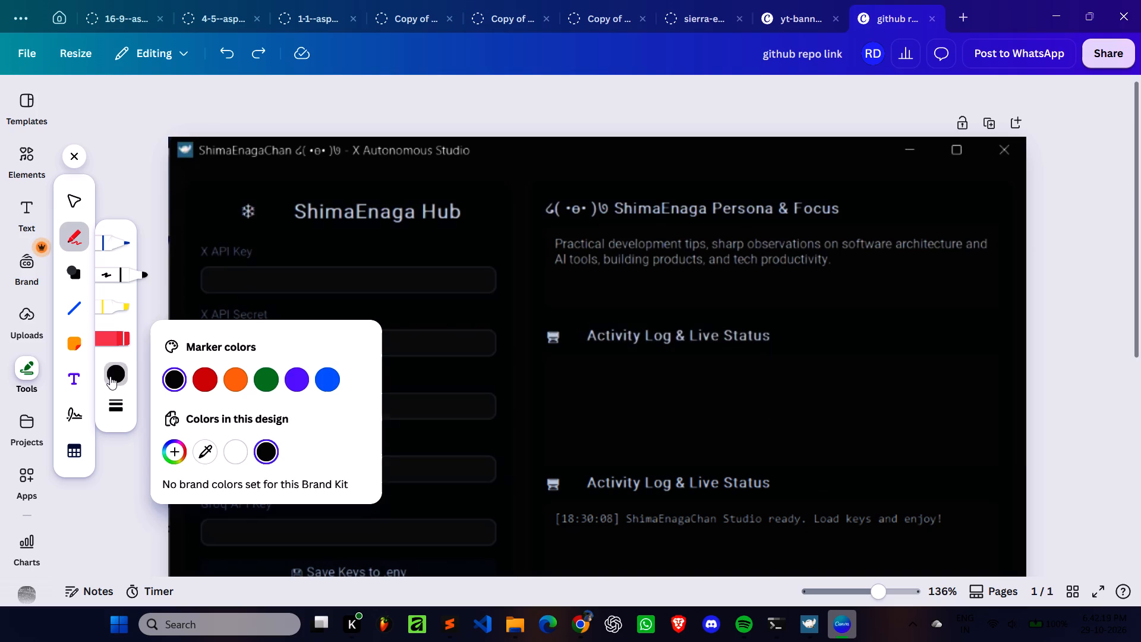
pyautogui.click(213, 452)
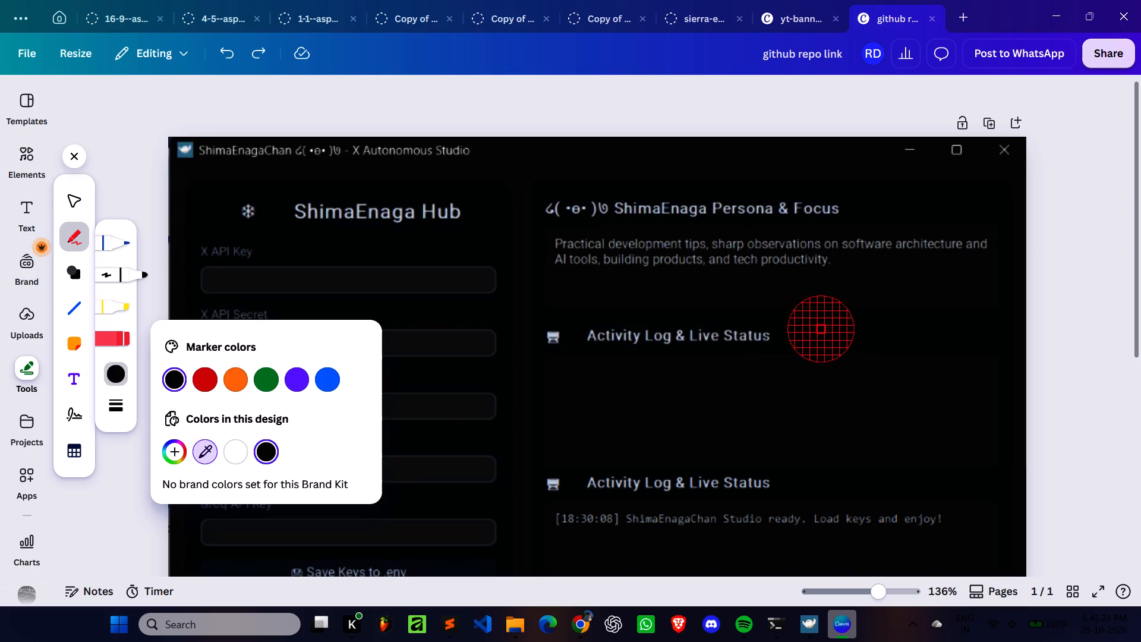
pyautogui.click(790, 334)
pyautogui.moveTo(767, 335); pyautogui.dragTo(756, 333)
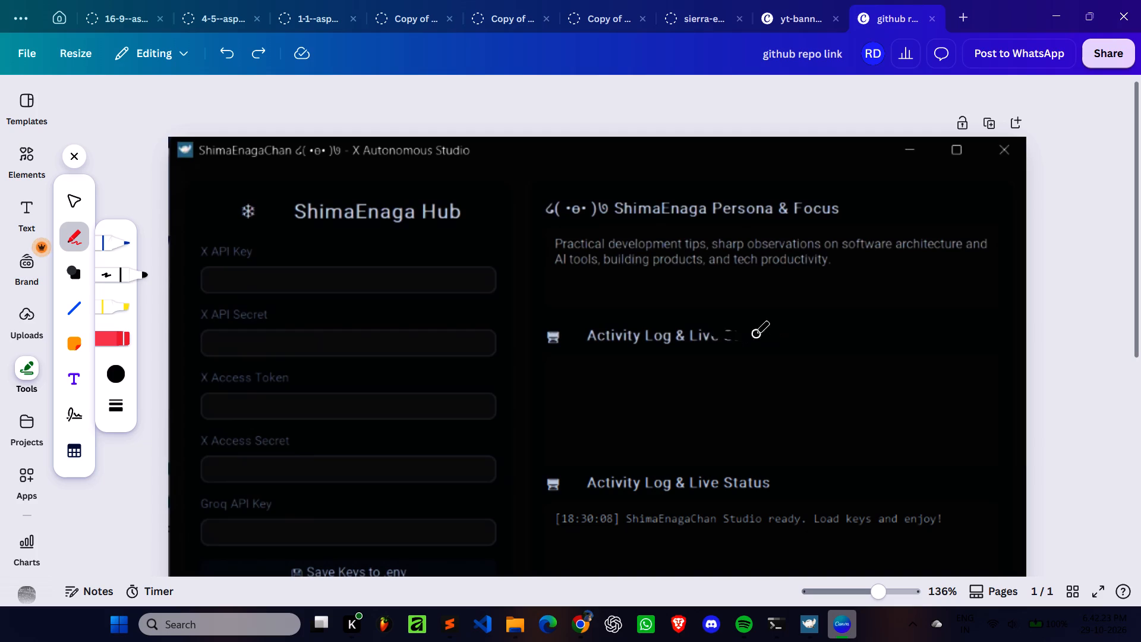
pyautogui.moveTo(756, 333); pyautogui.dragTo(603, 335)
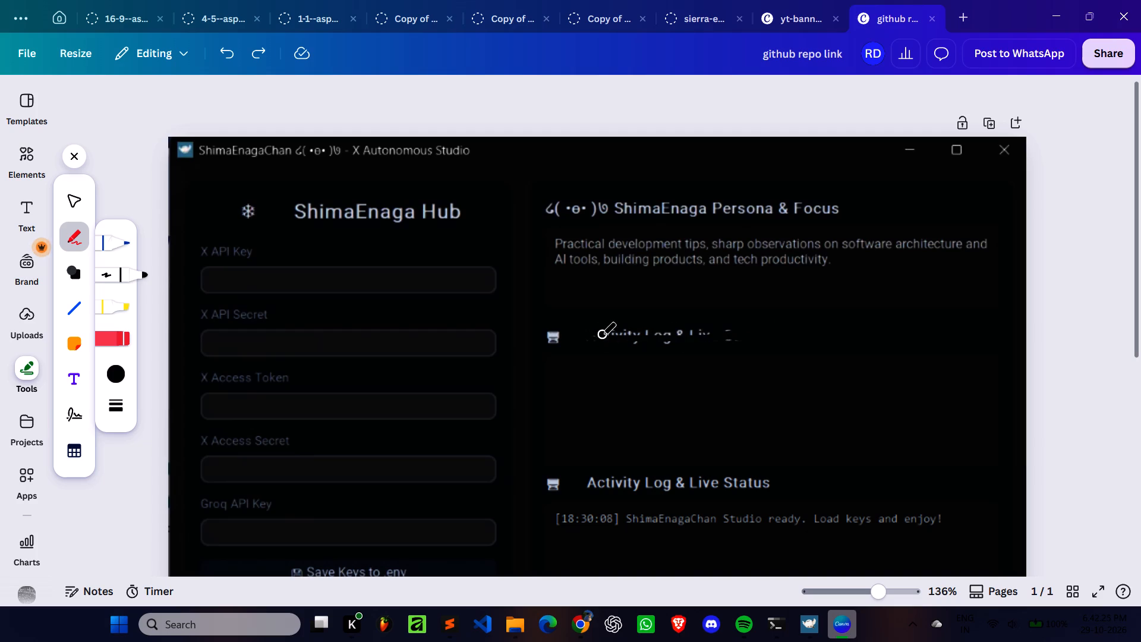
pyautogui.moveTo(603, 335); pyautogui.dragTo(632, 340)
pyautogui.moveTo(632, 340); pyautogui.dragTo(715, 335)
pyautogui.moveTo(715, 335); pyautogui.dragTo(664, 334)
pyautogui.moveTo(664, 334); pyautogui.dragTo(695, 345)
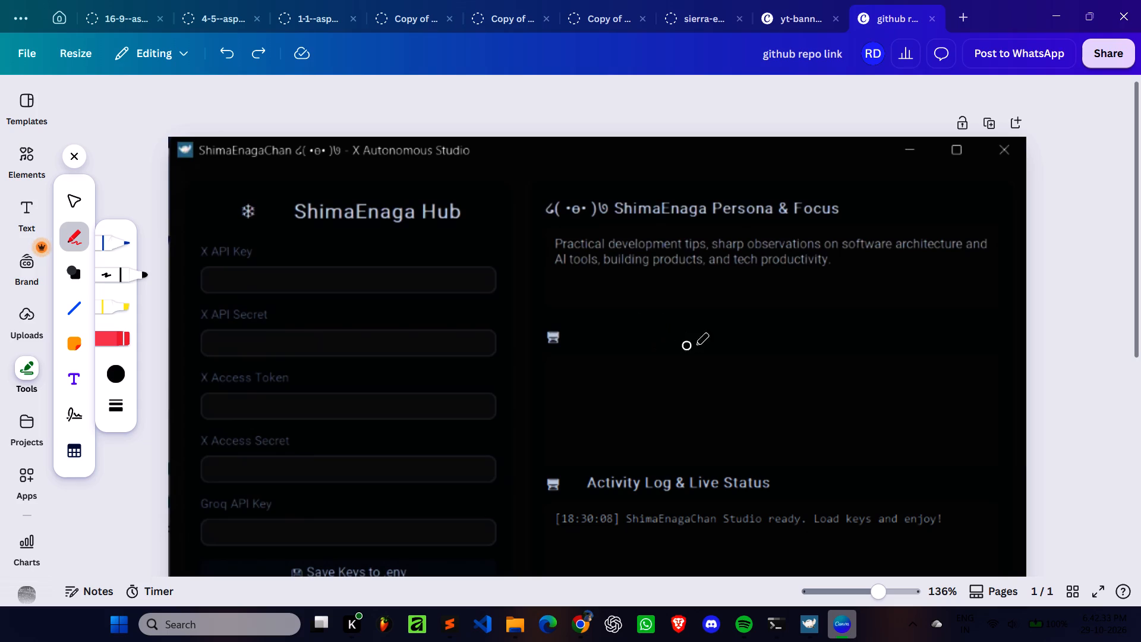
pyautogui.moveTo(695, 345); pyautogui.dragTo(711, 342)
# Add a text box reading "generated post content" and place it beside the icon where the original heading was masked.
pyautogui.click(30, 203)
pyautogui.click(184, 155)
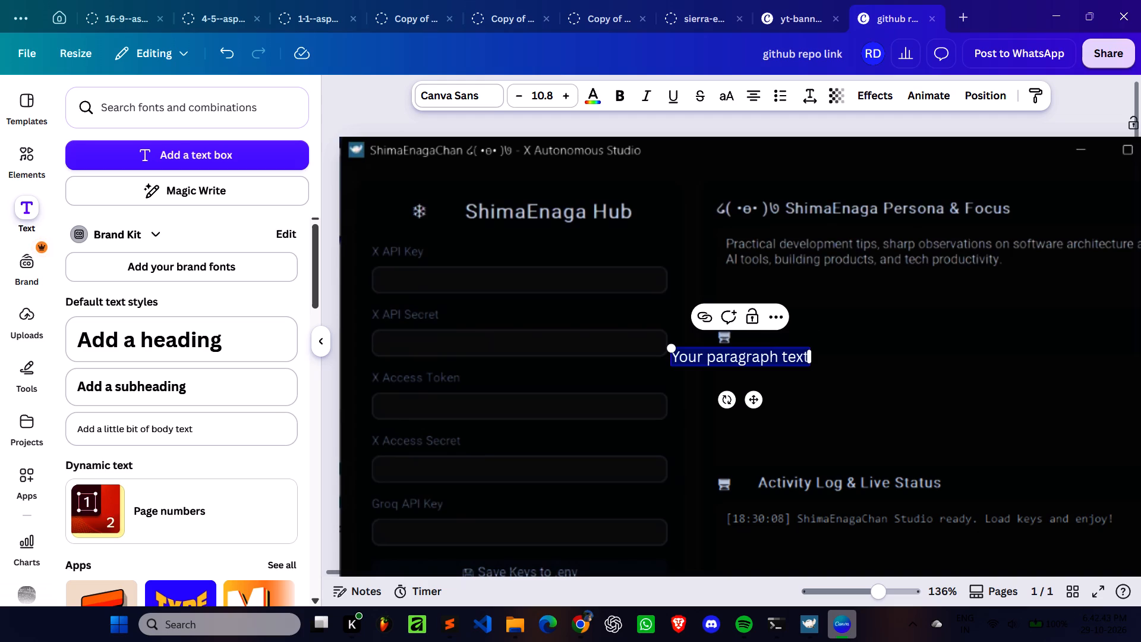
pyautogui.write('generated')
pyautogui.press('space')
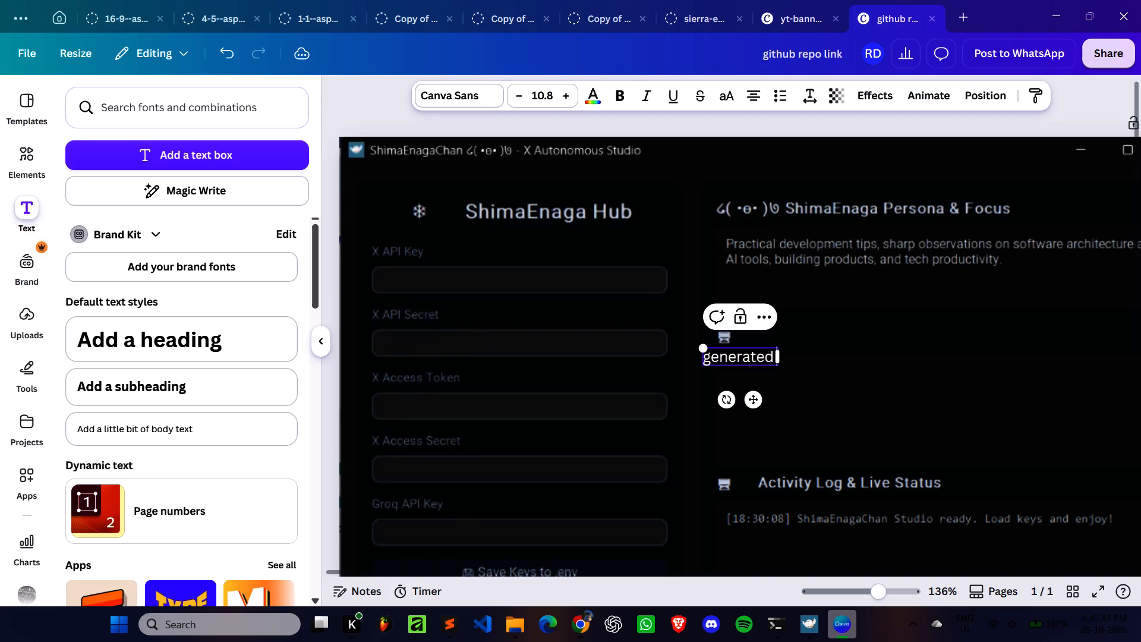
pyautogui.write('post')
pyautogui.press('space')
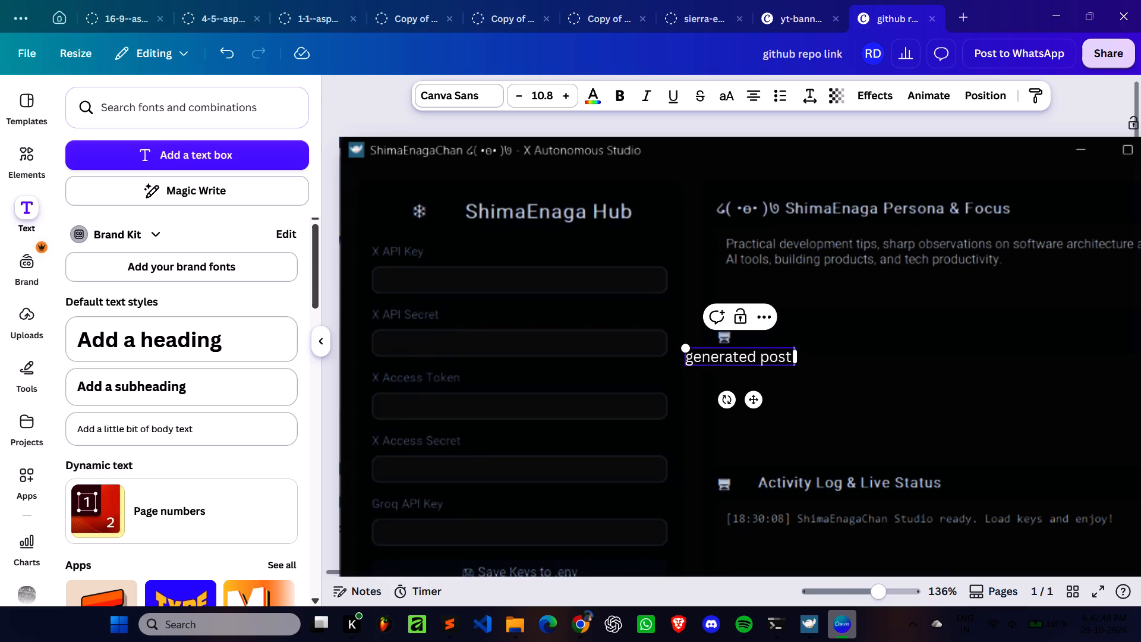
pyautogui.write('content')
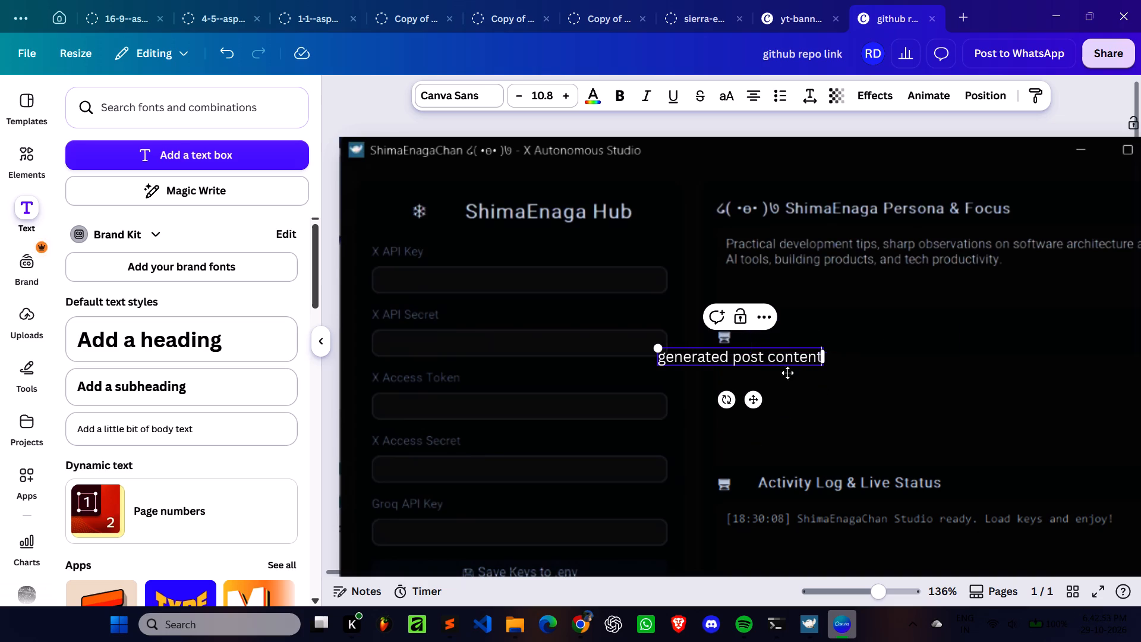
pyautogui.moveTo(754, 399); pyautogui.dragTo(849, 379)
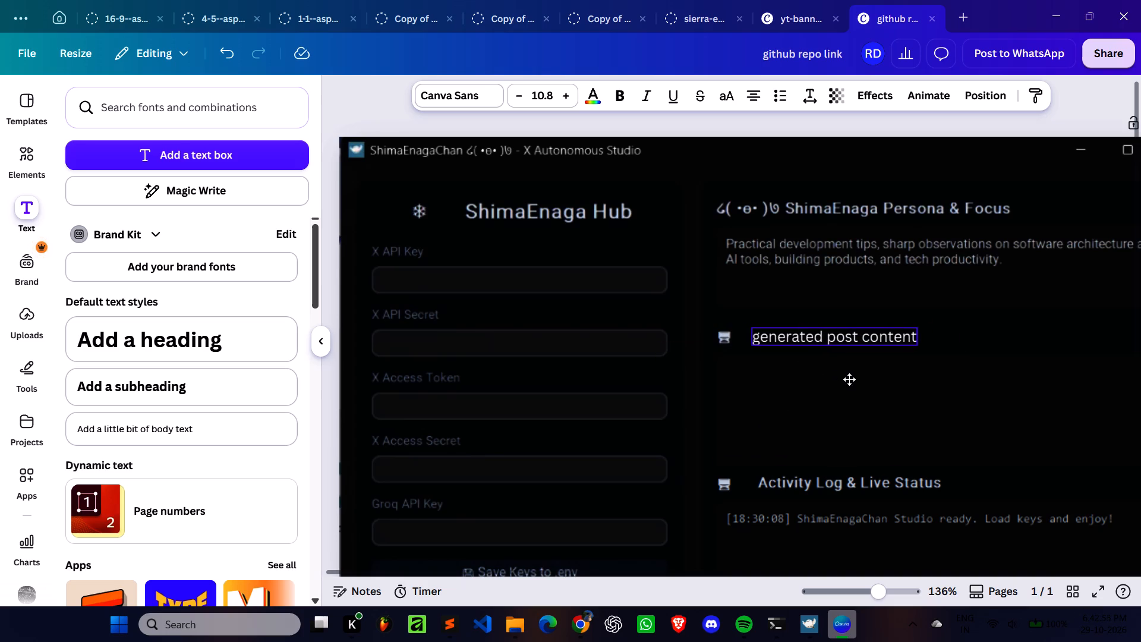
pyautogui.moveTo(849, 379); pyautogui.dragTo(850, 379)
pyautogui.click(682, 124)
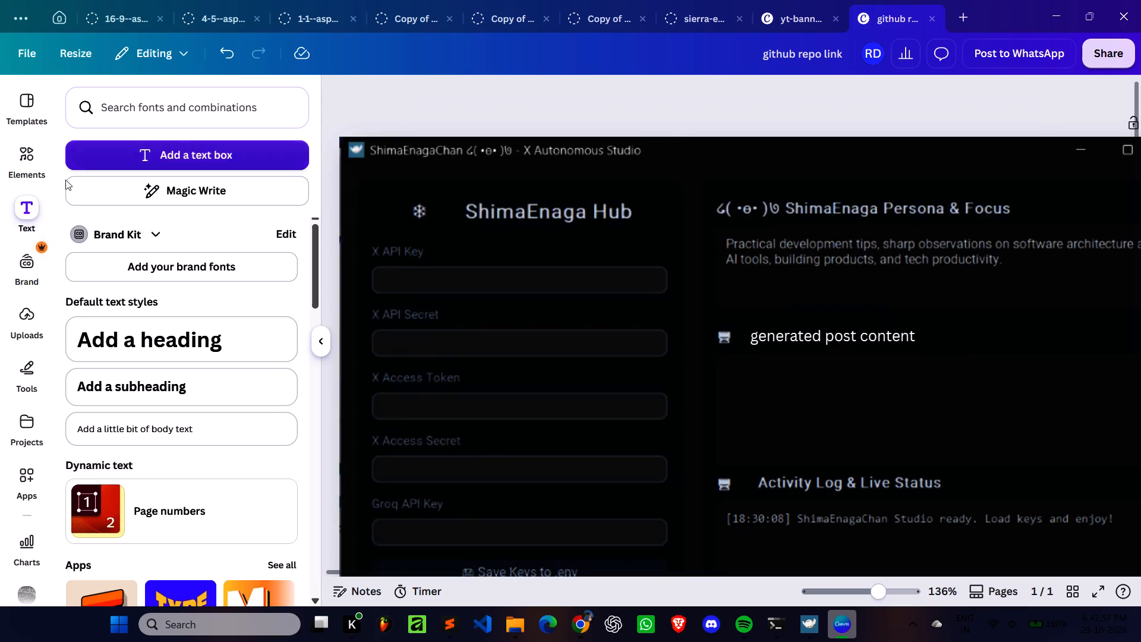
# Paint over the small icon in front of the "generated post content" text with the marker.
pyautogui.click(13, 157)
pyautogui.click(25, 218)
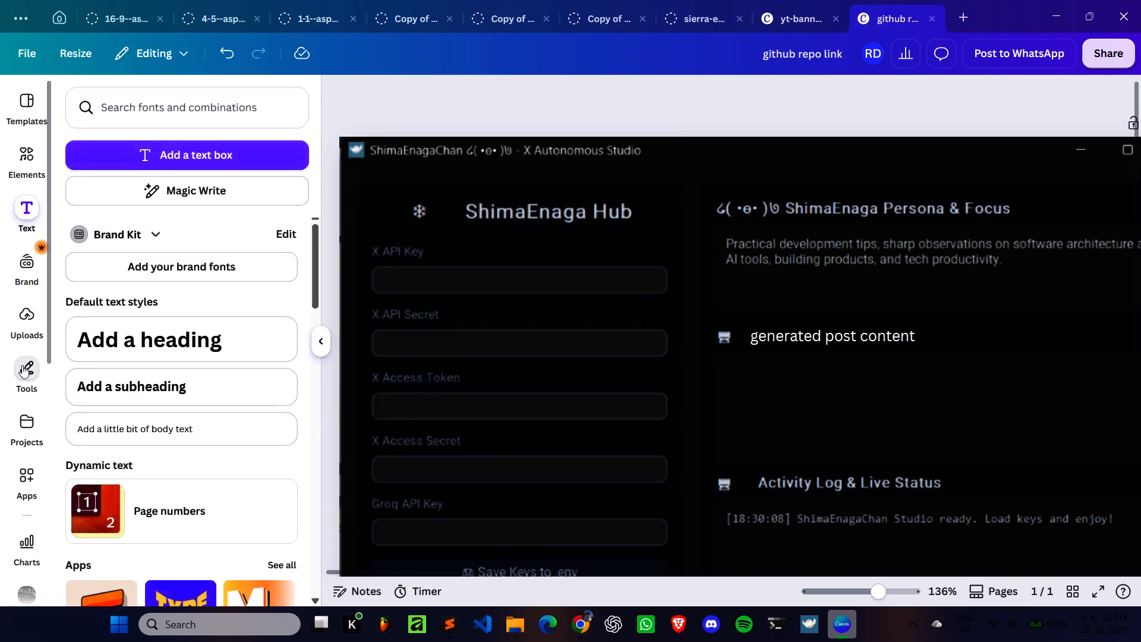
pyautogui.click(22, 365)
pyautogui.click(76, 233)
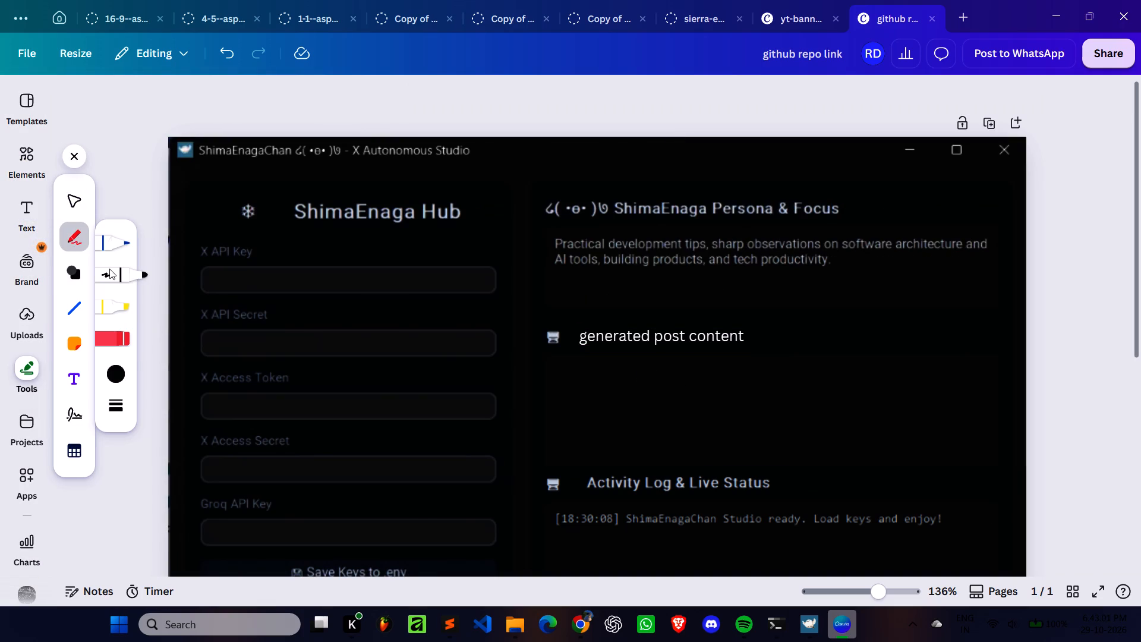
pyautogui.click(554, 335)
# Search the elements for "pen" and add the outlined click-pen graphic to the page.
pyautogui.click(51, 160)
pyautogui.click(30, 169)
pyautogui.click(129, 104)
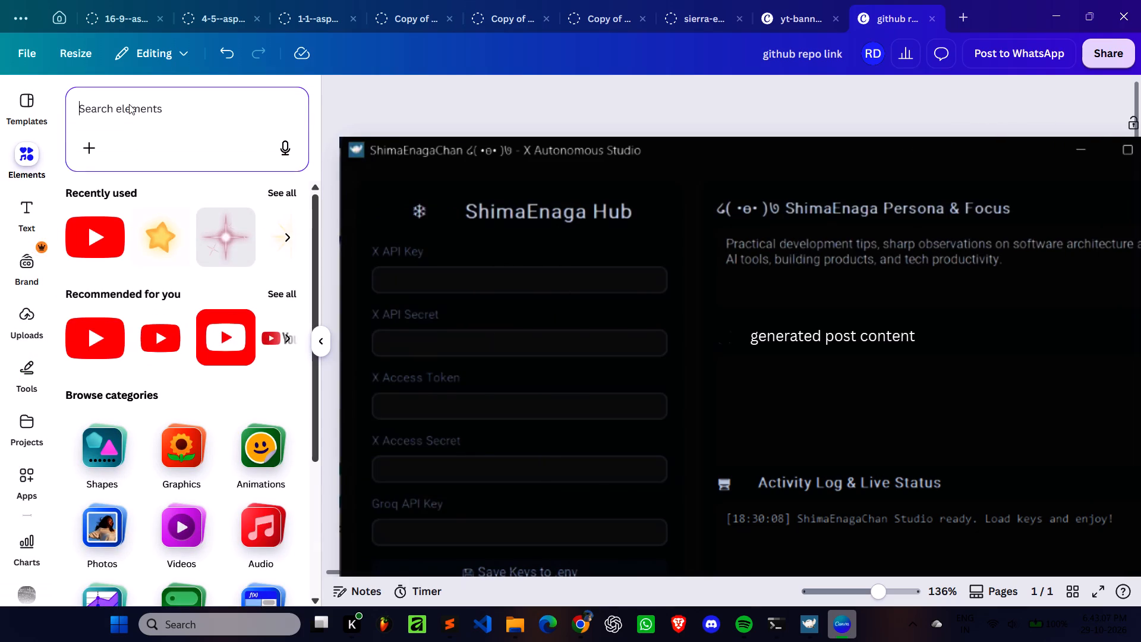
pyautogui.write('pend')
pyautogui.press('BackSpace')
pyautogui.press('Return')
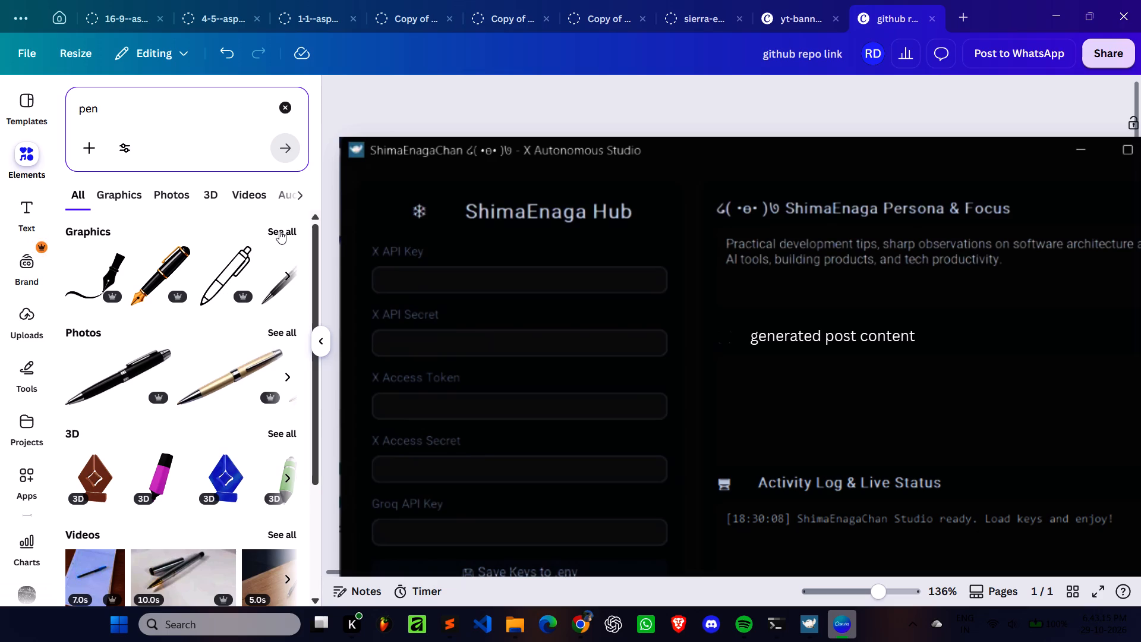
pyautogui.moveTo(220, 282); pyautogui.dragTo(644, 273)
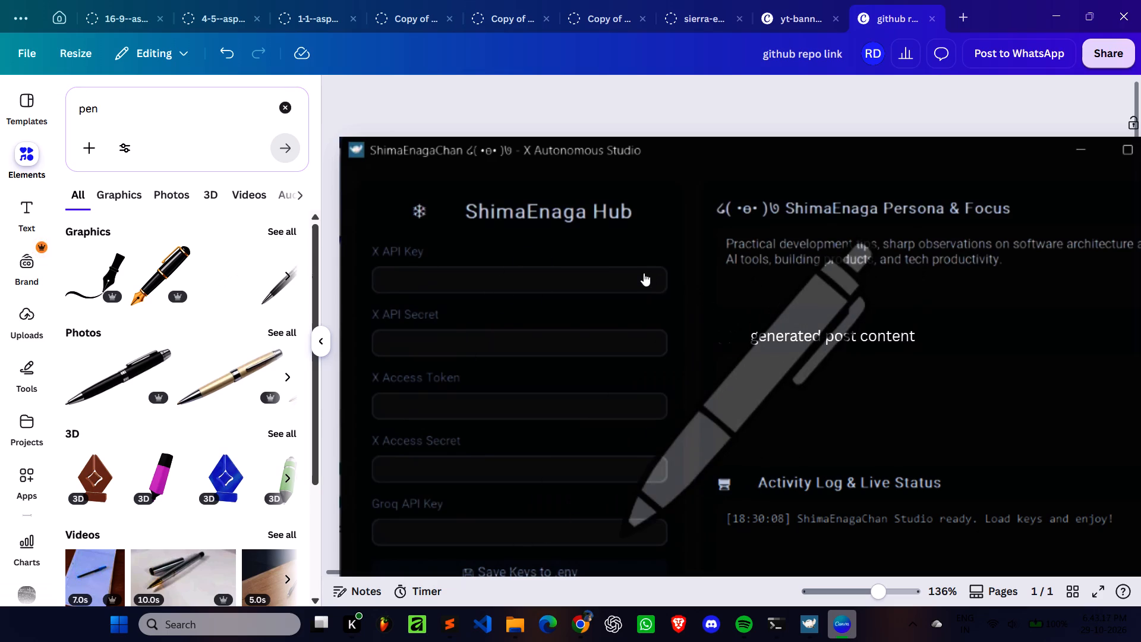
# Shrink the pen graphic to icon size and place it just in front of the "generated post content" text.
pyautogui.moveTo(617, 238); pyautogui.dragTo(888, 463)
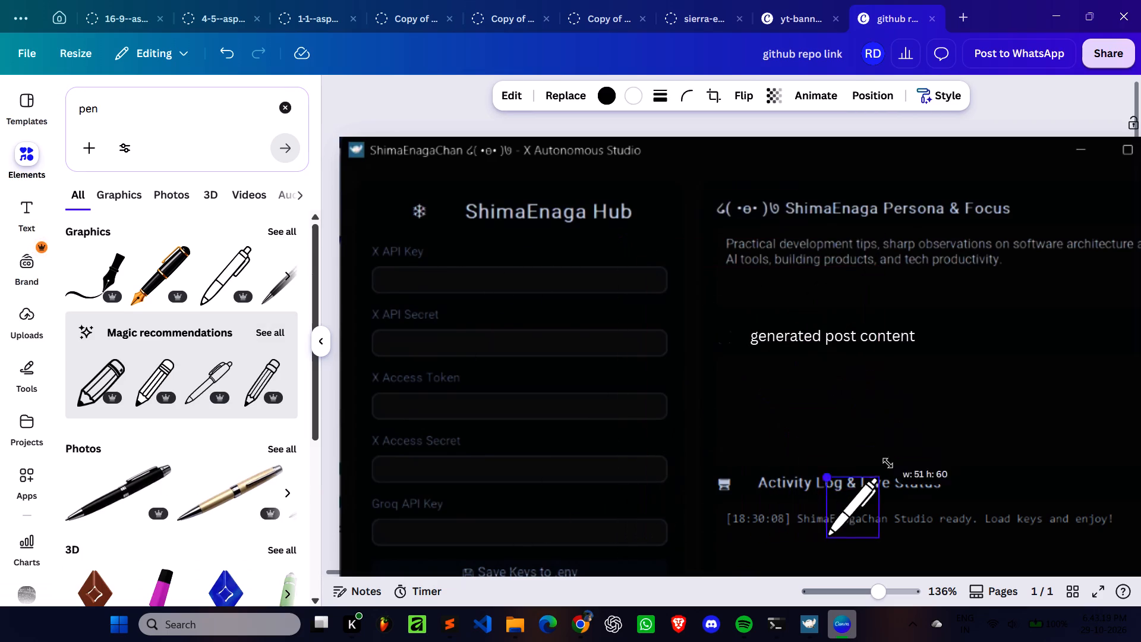
pyautogui.moveTo(888, 463); pyautogui.dragTo(884, 457)
pyautogui.moveTo(862, 511); pyautogui.dragTo(752, 322)
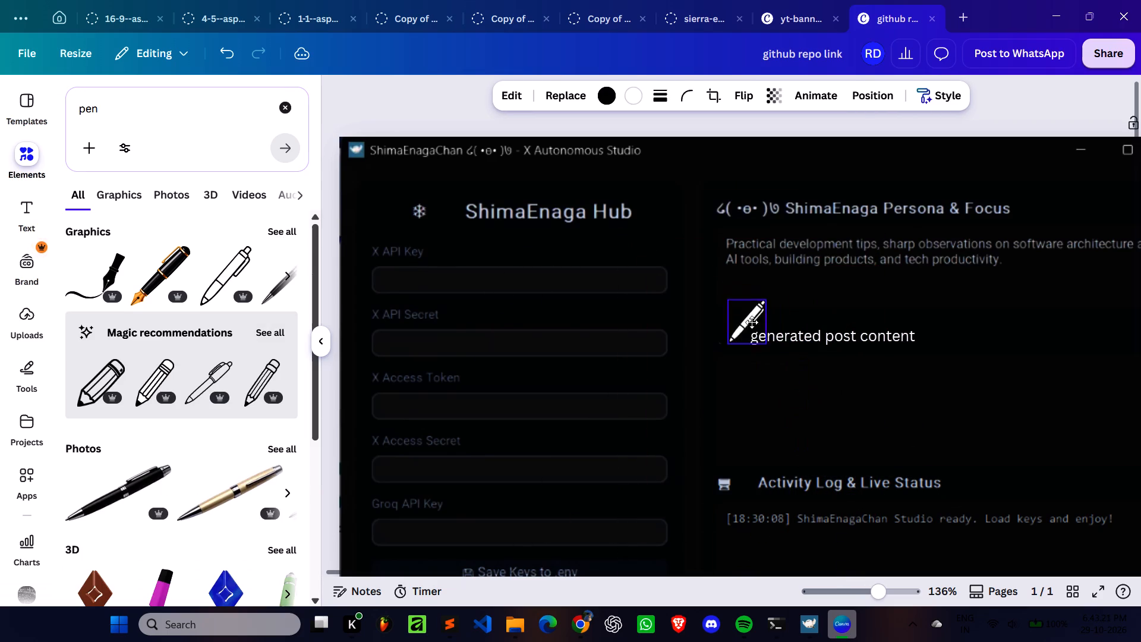
pyautogui.moveTo(752, 322); pyautogui.dragTo(732, 332)
pyautogui.moveTo(748, 359); pyautogui.dragTo(739, 344)
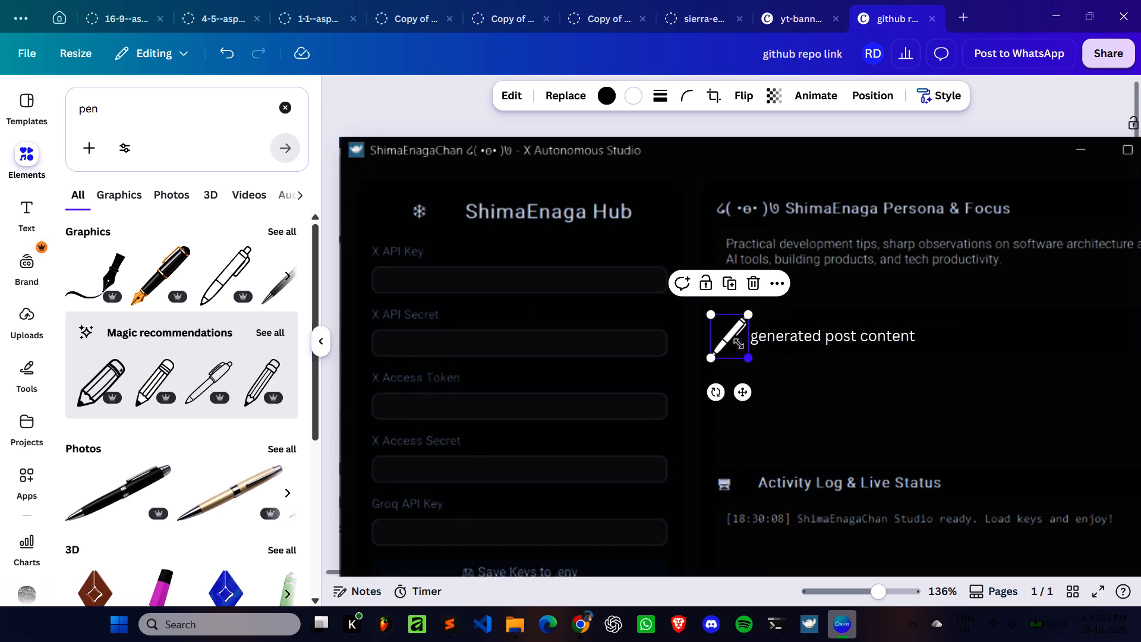
pyautogui.moveTo(739, 344); pyautogui.dragTo(733, 338)
pyautogui.keyDown('ctrl'); pyautogui.scroll(4, 789, 336); pyautogui.keyUp('ctrl')
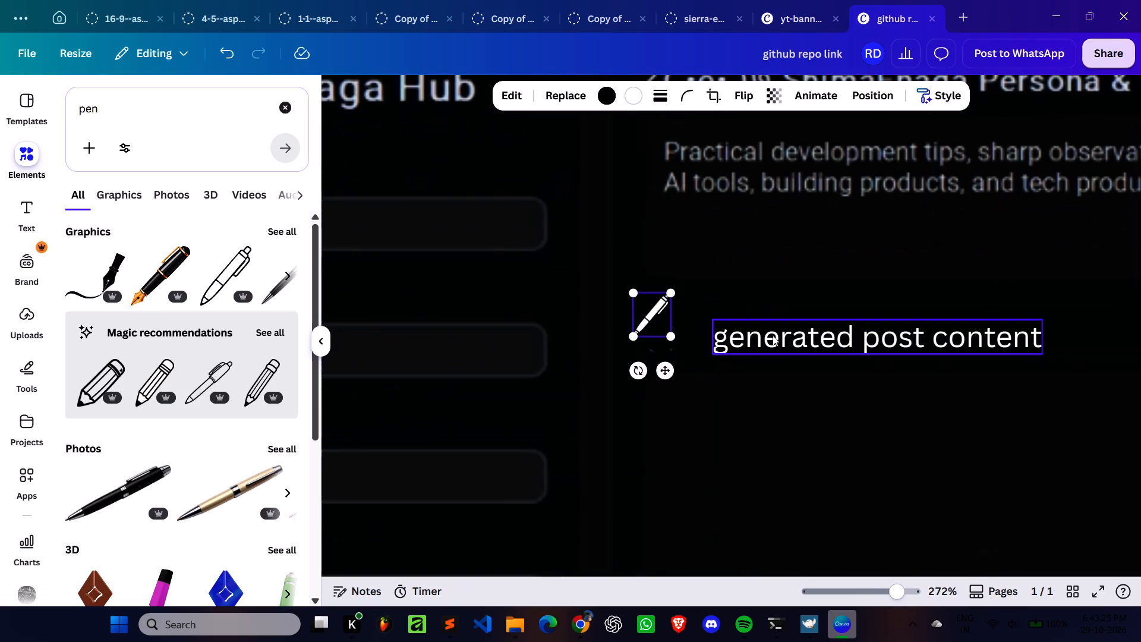
pyautogui.moveTo(665, 368); pyautogui.dragTo(685, 389)
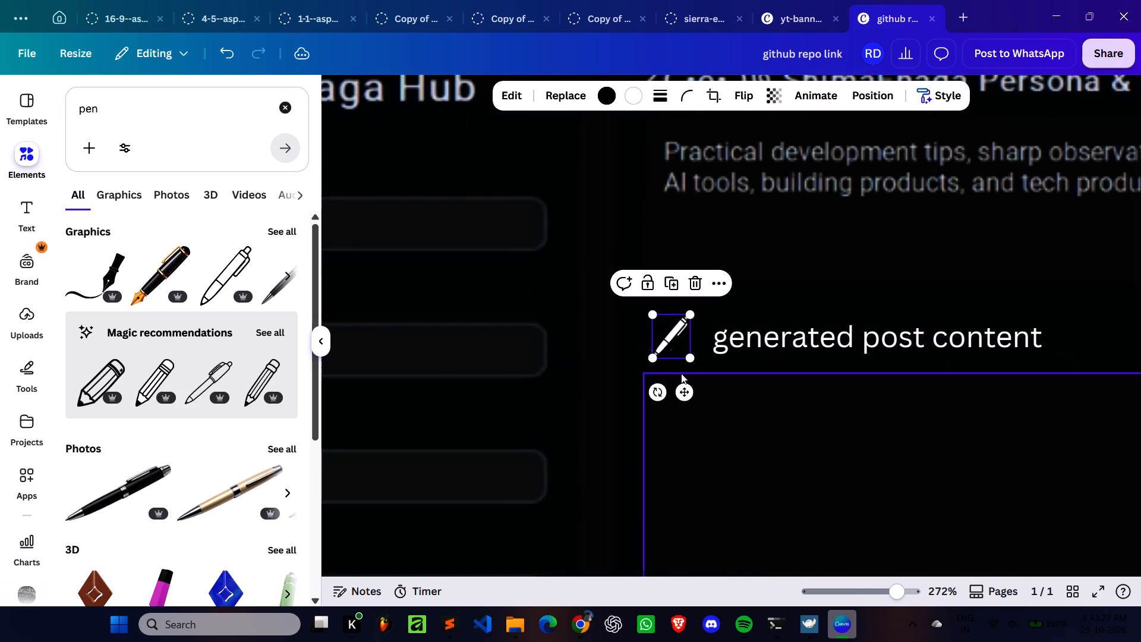
pyautogui.click(781, 306)
pyautogui.keyDown('ctrl'); pyautogui.scroll(-7, 786, 313); pyautogui.keyUp('ctrl')
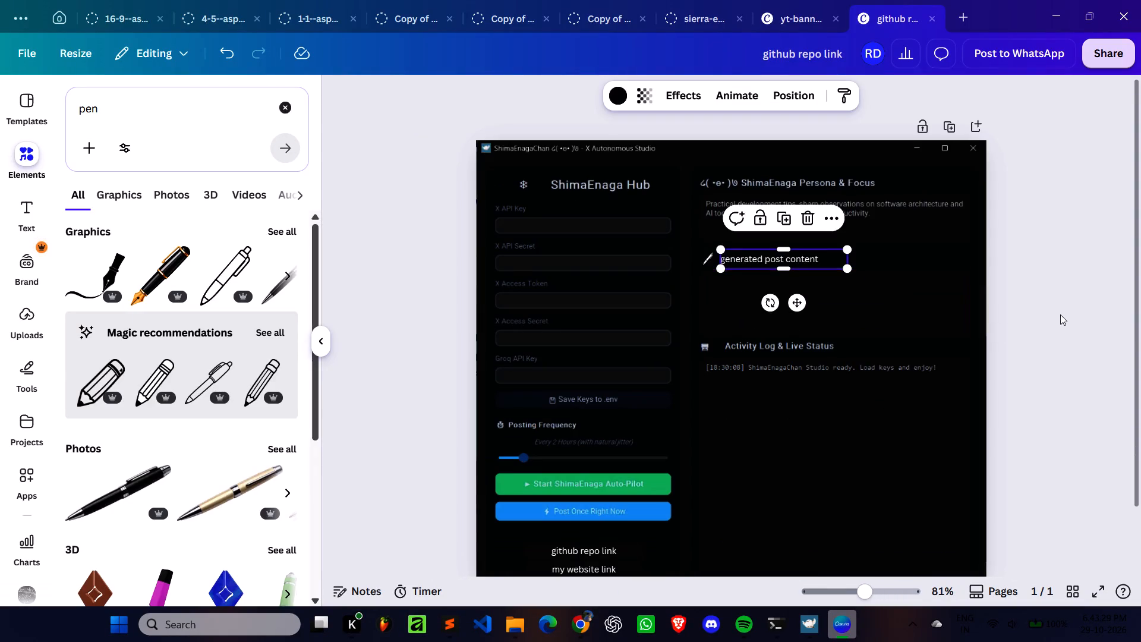
pyautogui.click(1060, 314)
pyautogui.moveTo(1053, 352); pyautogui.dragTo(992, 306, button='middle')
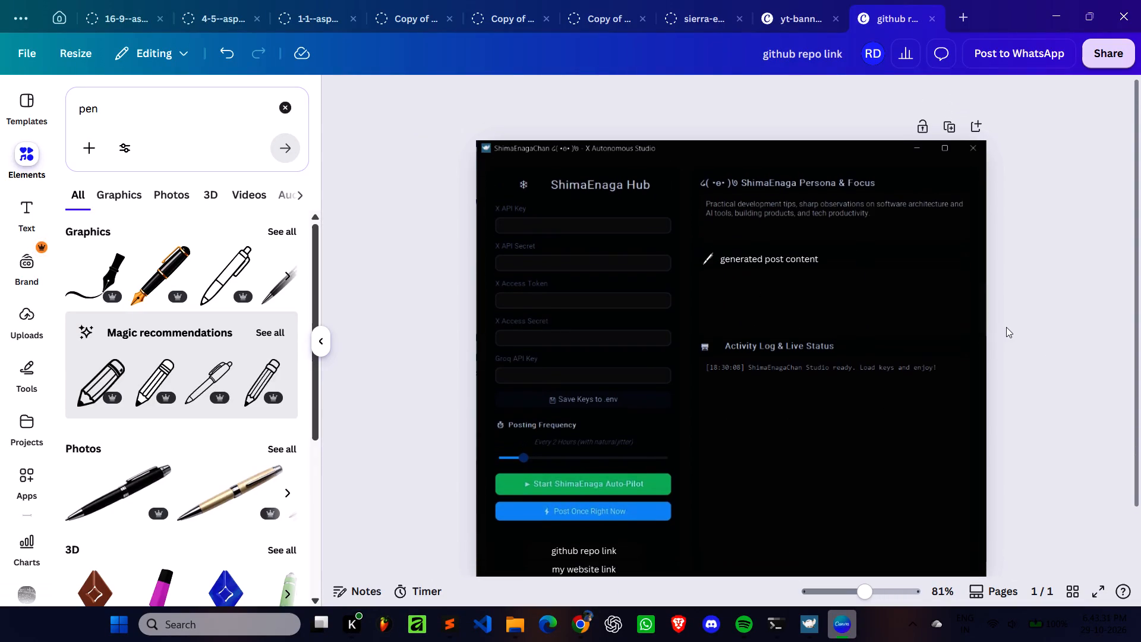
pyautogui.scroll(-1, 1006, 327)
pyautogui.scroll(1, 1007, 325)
# Download the design as a PNG with the size multiplier set to 1.375 (1,167 × 1,024 px).
pyautogui.click(318, 342)
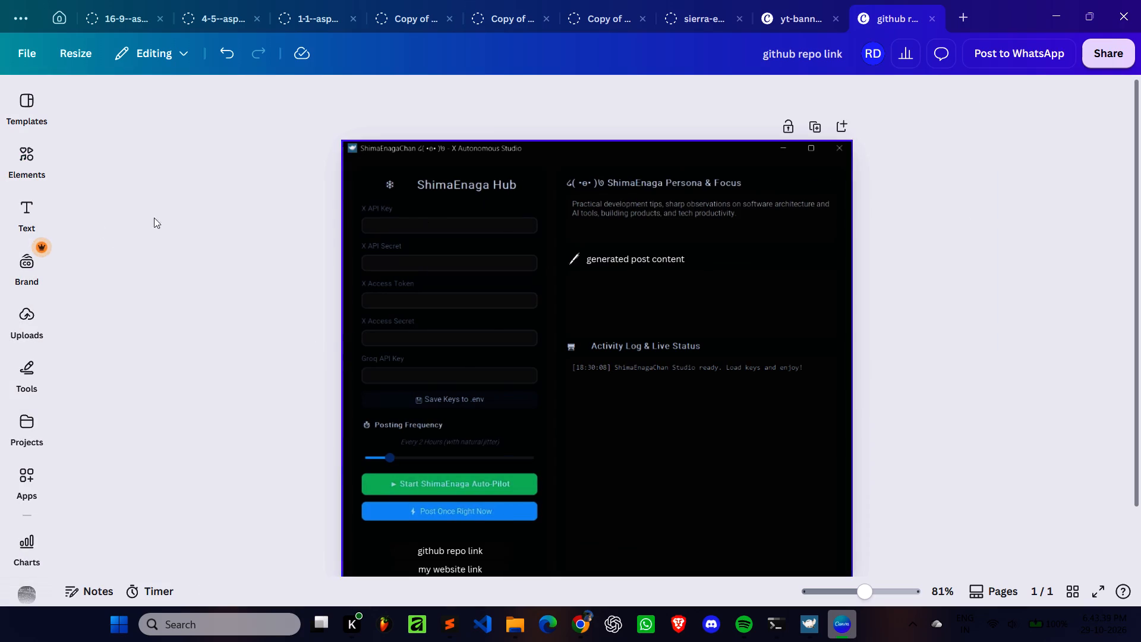
pyautogui.click(1119, 51)
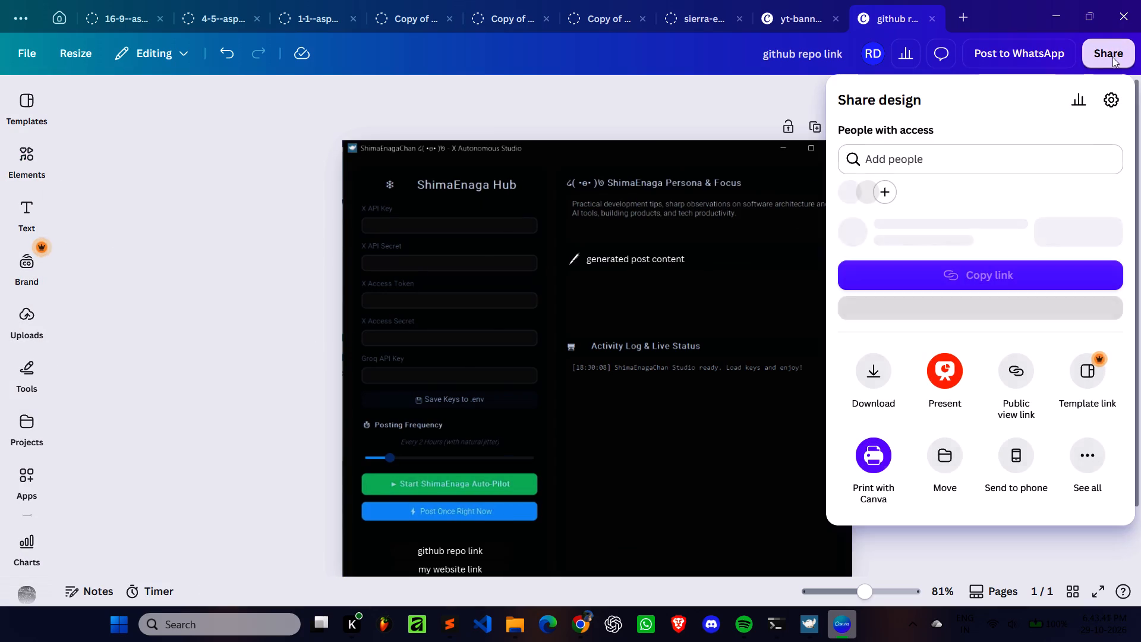
pyautogui.click(877, 394)
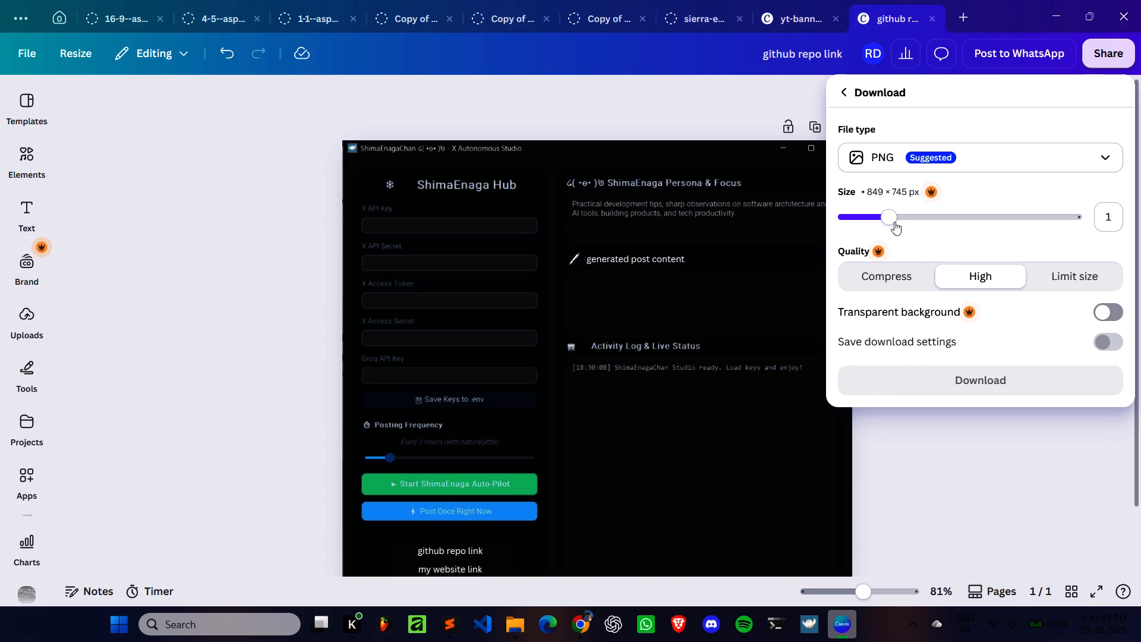
pyautogui.moveTo(891, 214); pyautogui.dragTo(1121, 219)
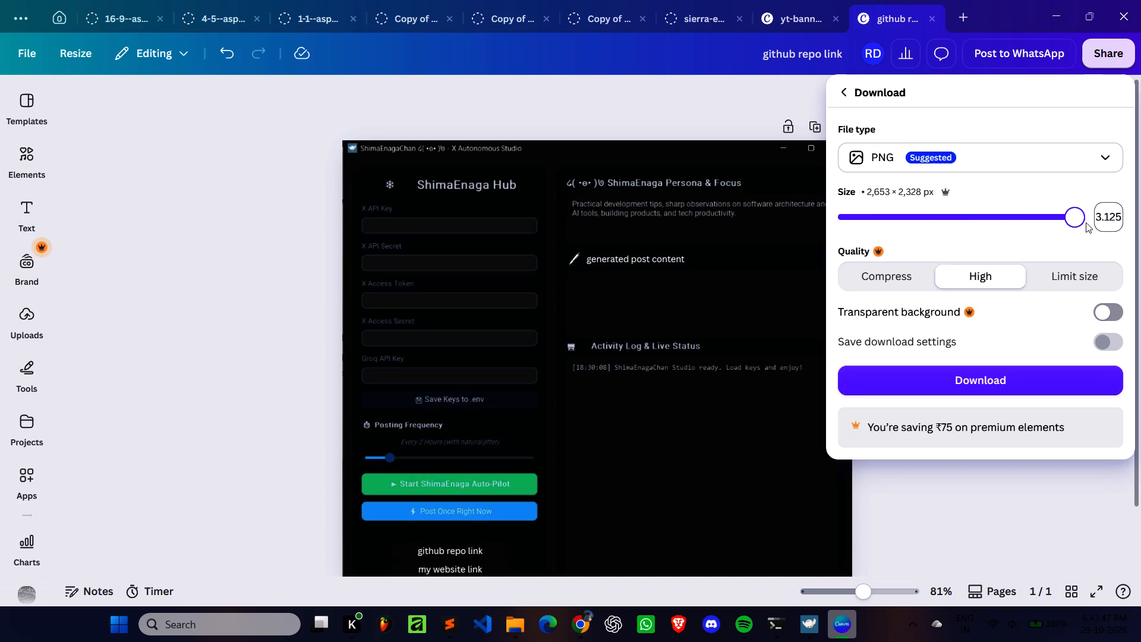
pyautogui.moveTo(1074, 218); pyautogui.dragTo(915, 238)
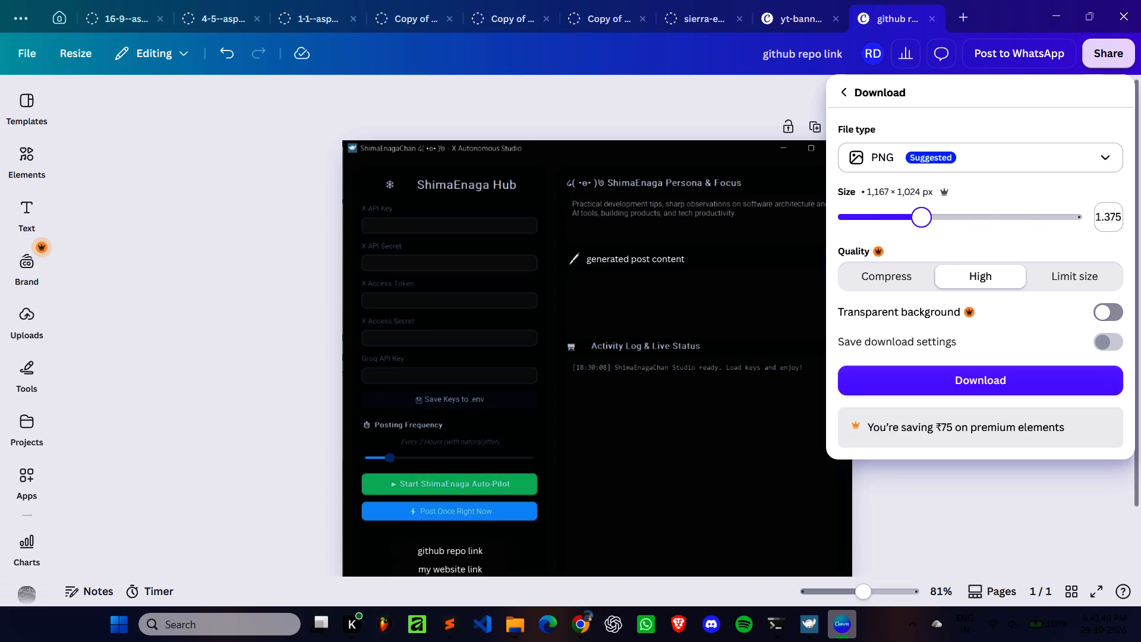
pyautogui.moveTo(915, 238); pyautogui.dragTo(924, 238)
pyautogui.scroll(-1, 1013, 335)
pyautogui.click(967, 380)
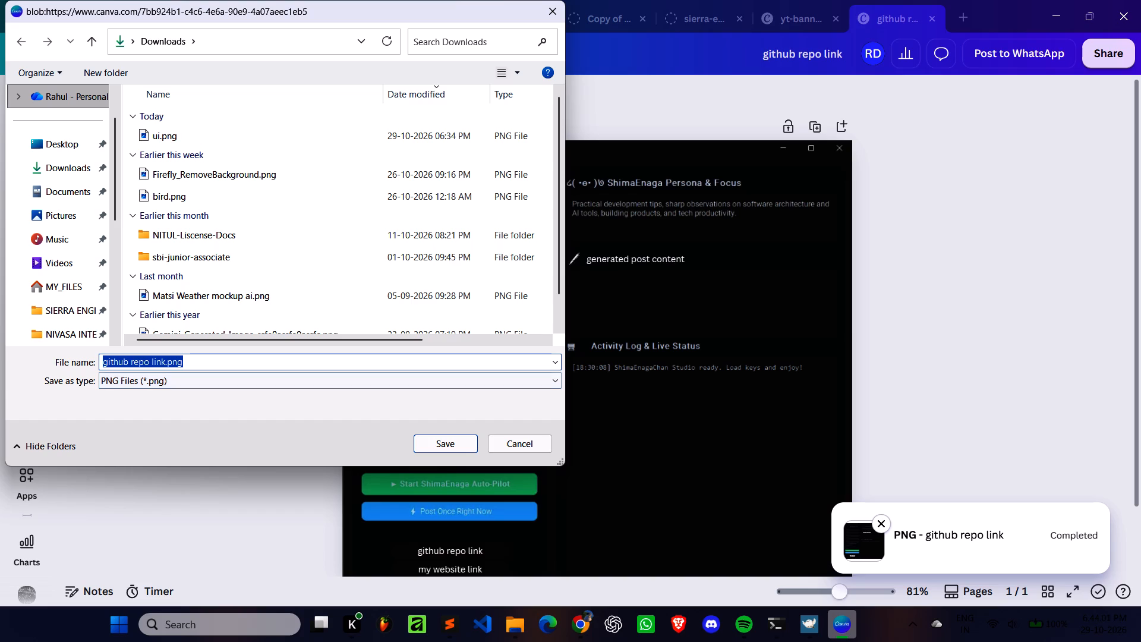
# Save the downloaded PNG in the Downloads folder under the name ui-rework.
pyautogui.moveTo(164, 362); pyautogui.dragTo(87, 361)
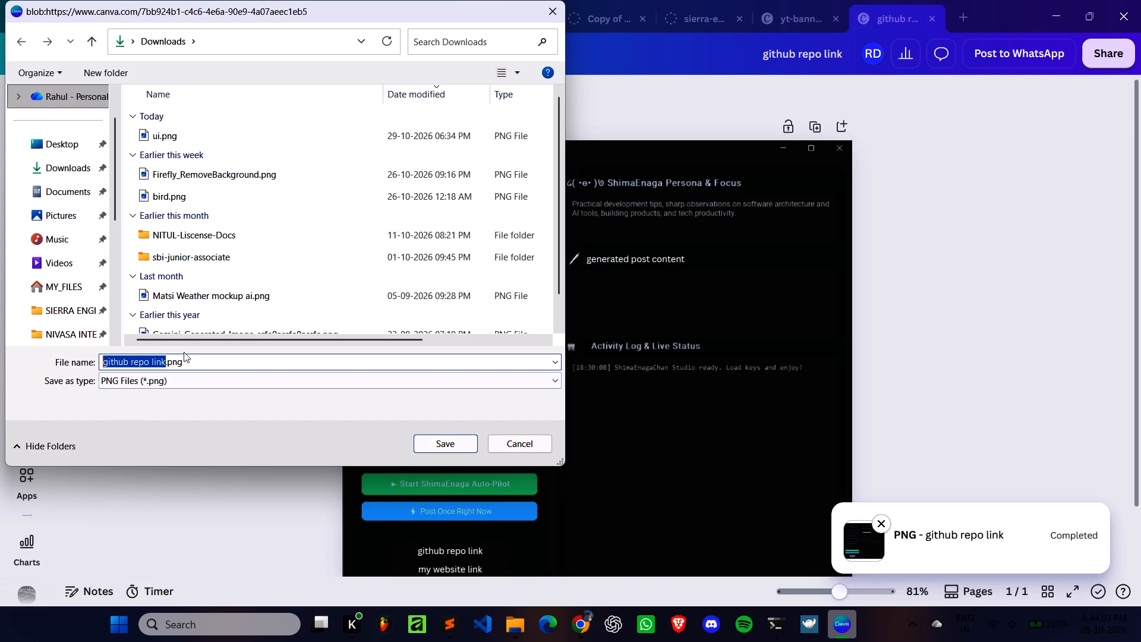
pyautogui.write('ui')
pyautogui.write('-rework')
pyautogui.press('Return')
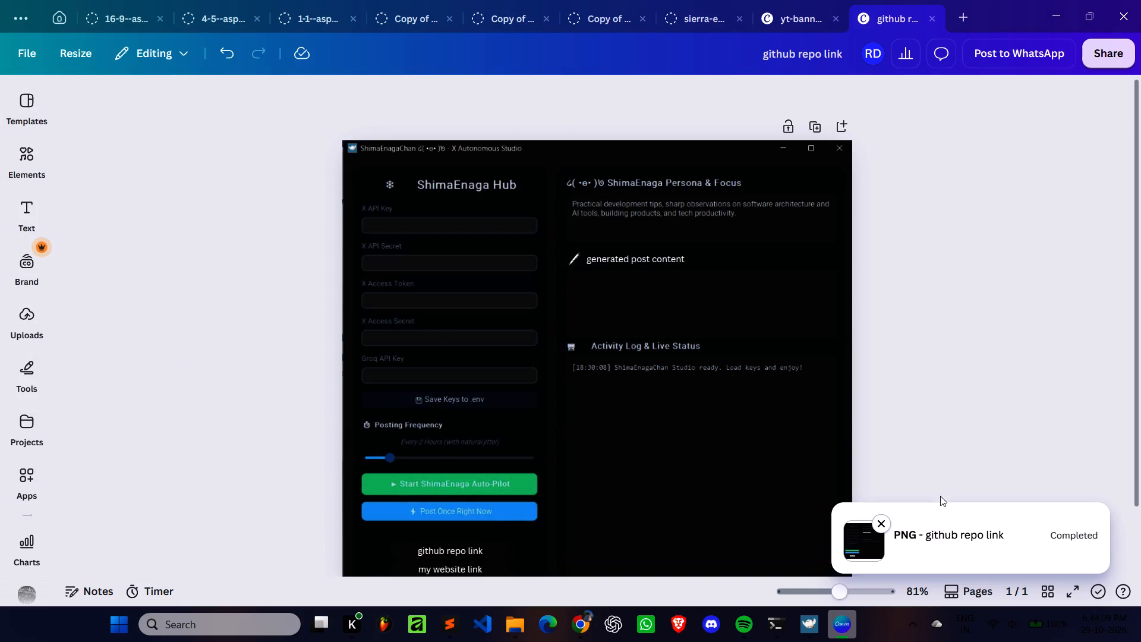
pyautogui.click(965, 414)
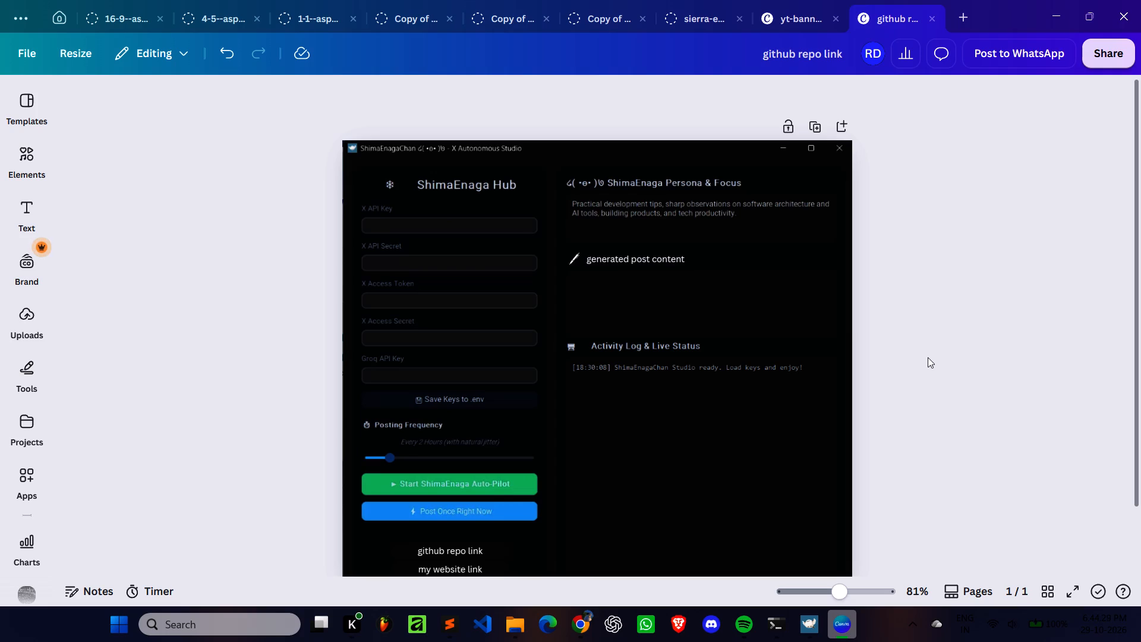
# Add the uploaded original app screenshot to the page and enlarge it to cover the whole page at 849 × 745.
pyautogui.scroll(-1, 401, 547)
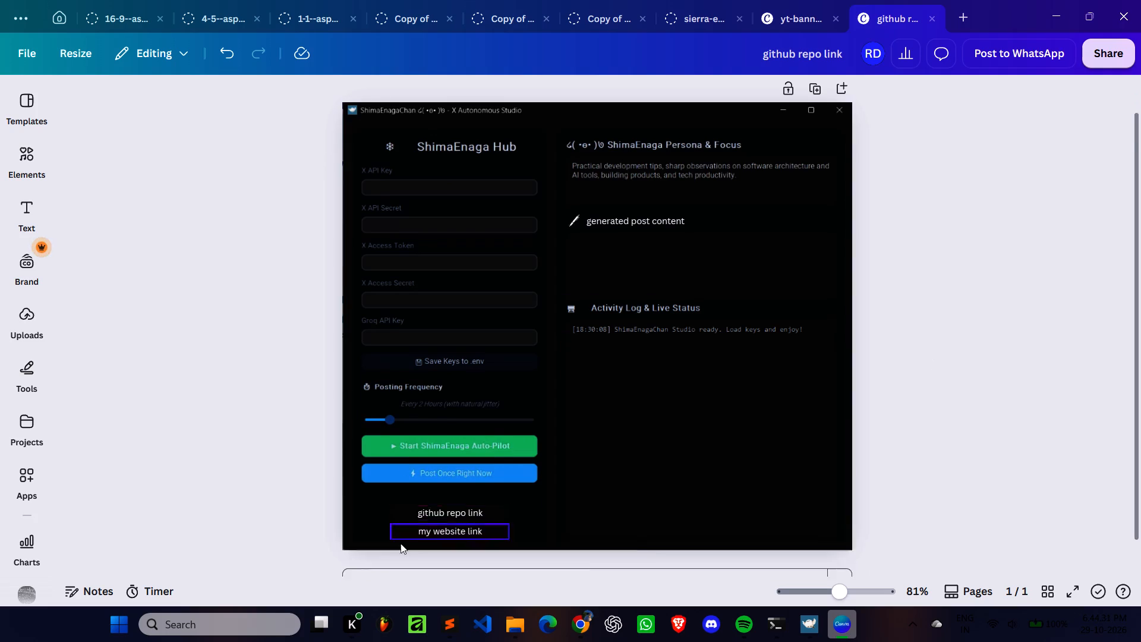
pyautogui.click(26, 164)
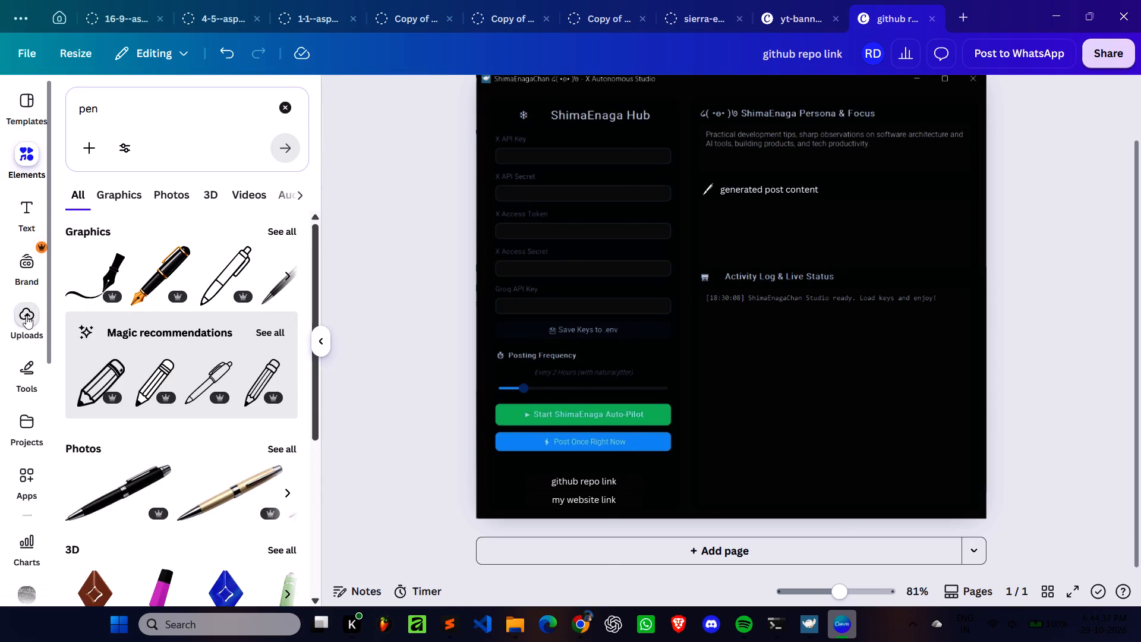
pyautogui.click(26, 316)
pyautogui.moveTo(128, 317); pyautogui.dragTo(657, 300)
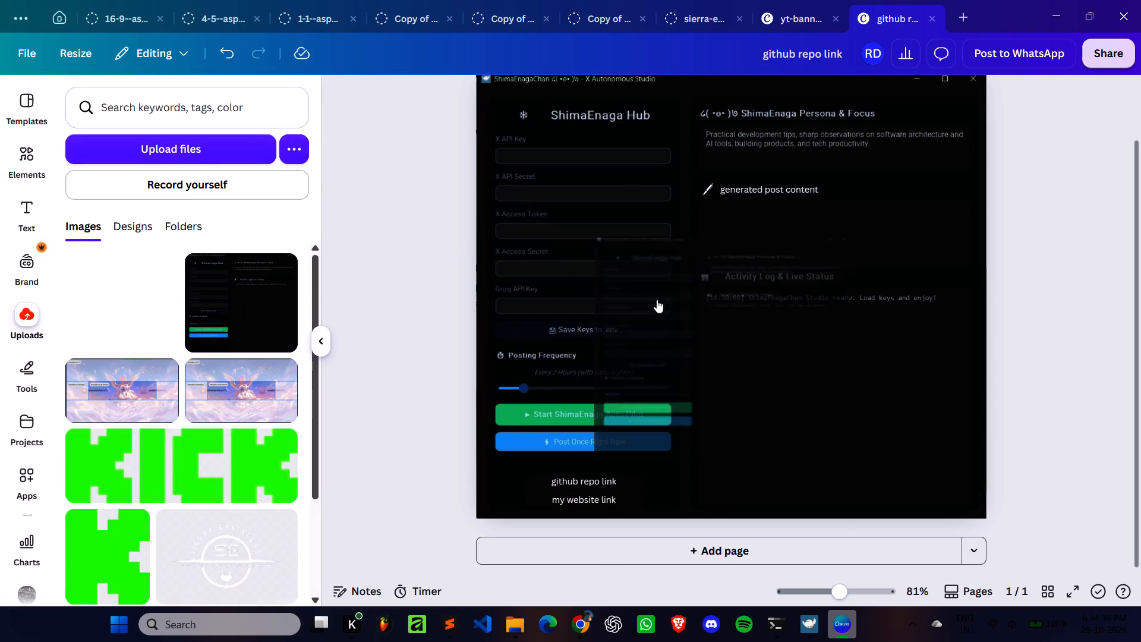
pyautogui.click(326, 341)
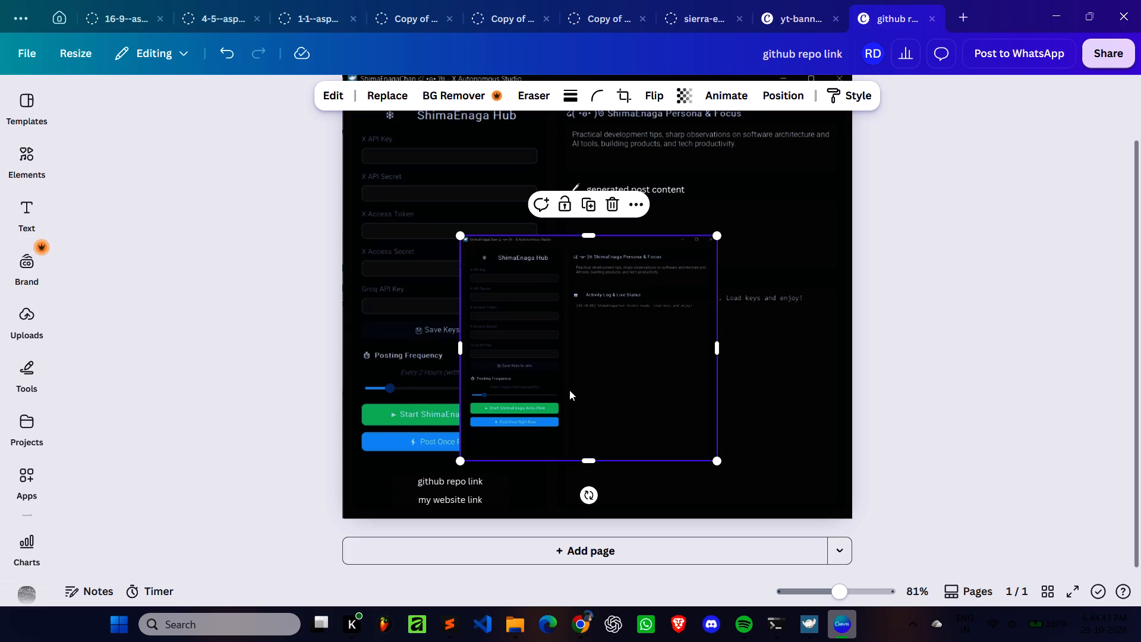
pyautogui.scroll(1, 582, 395)
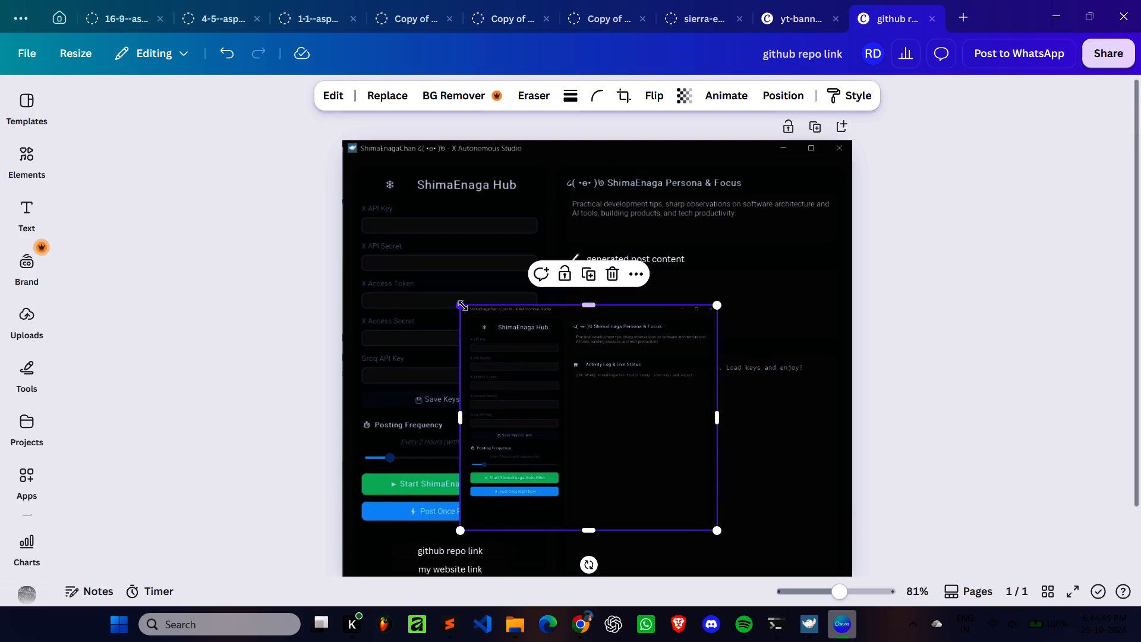
pyautogui.moveTo(463, 306); pyautogui.dragTo(350, 200)
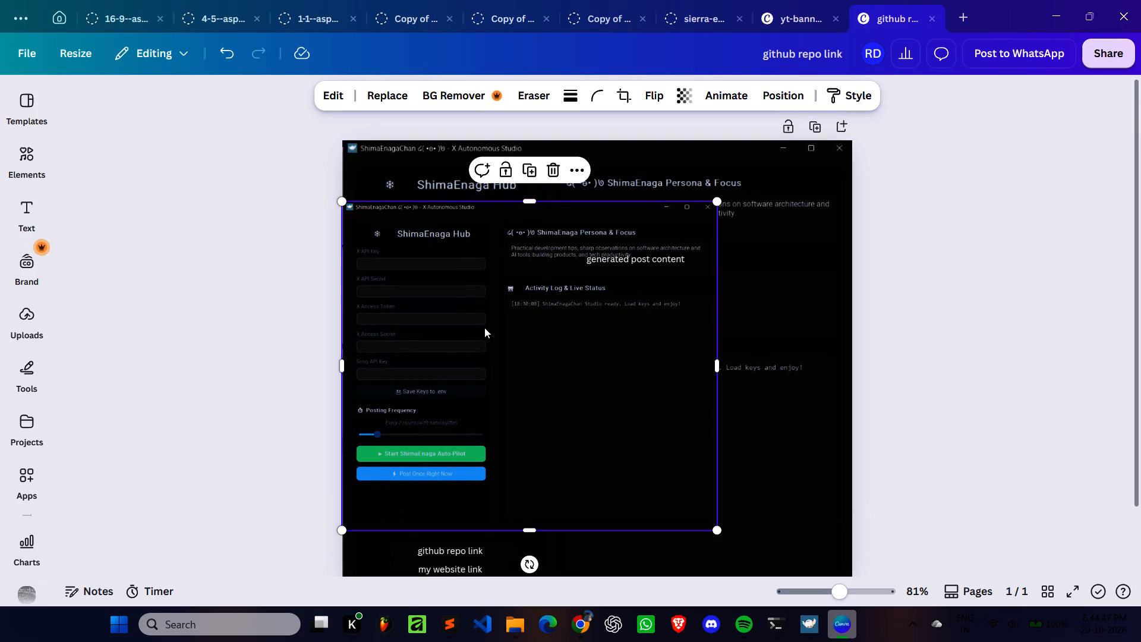
pyautogui.moveTo(486, 330); pyautogui.dragTo(487, 269)
pyautogui.scroll(-1, 718, 427)
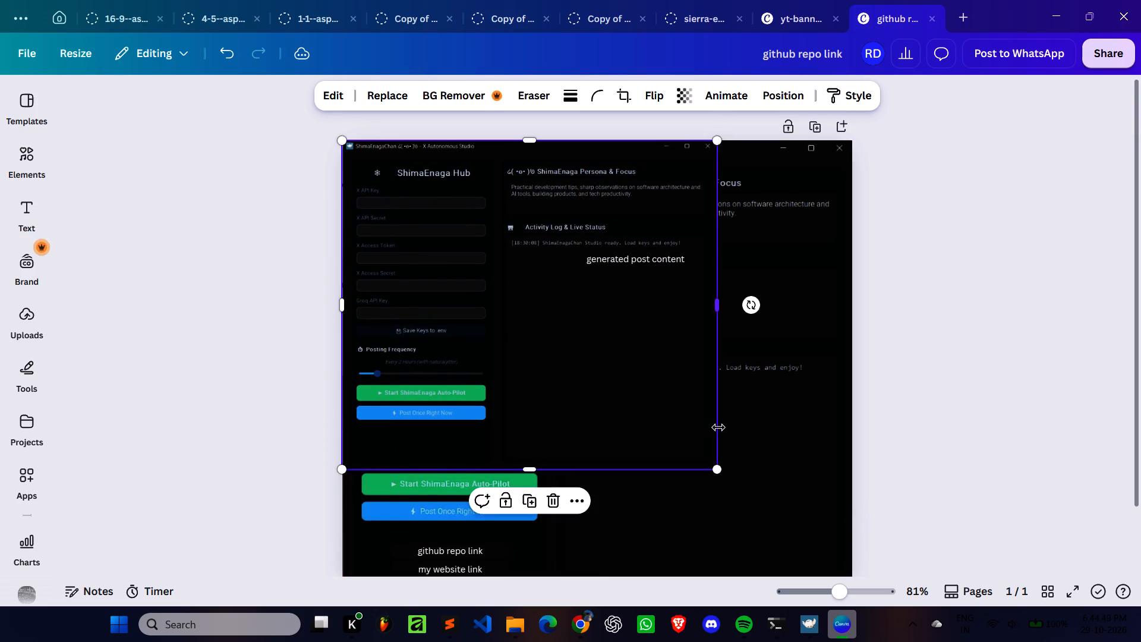
pyautogui.moveTo(718, 401); pyautogui.dragTo(831, 543)
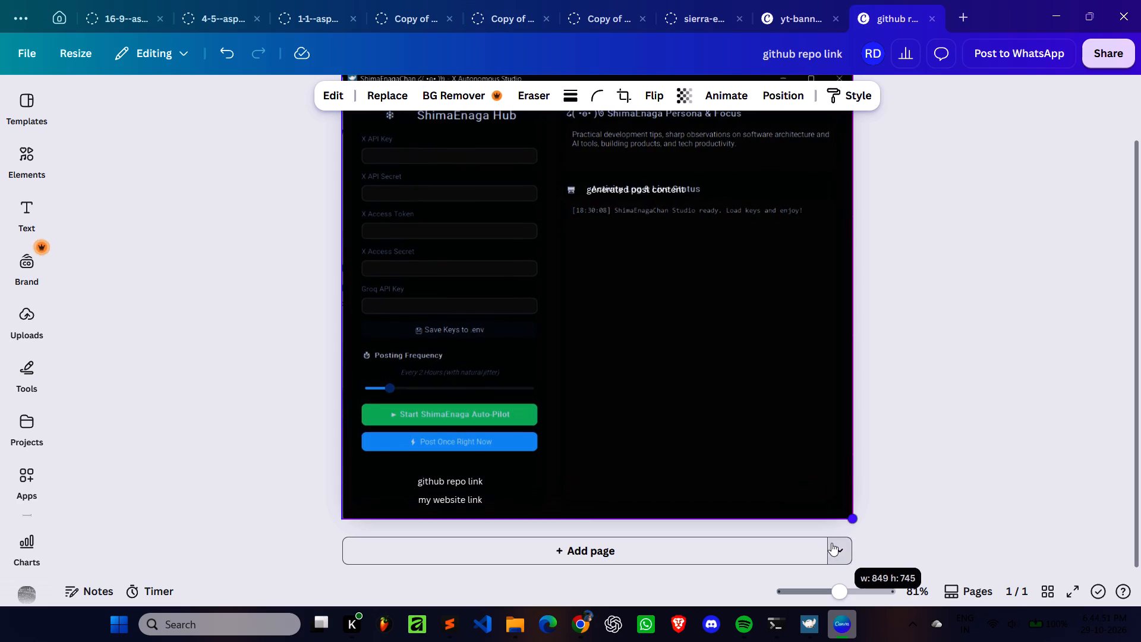
pyautogui.moveTo(831, 543); pyautogui.dragTo(833, 543)
# Crop the overlaid screenshot to the left column, from the Posting Frequency heading down to the bottom edge.
pyautogui.click(621, 94)
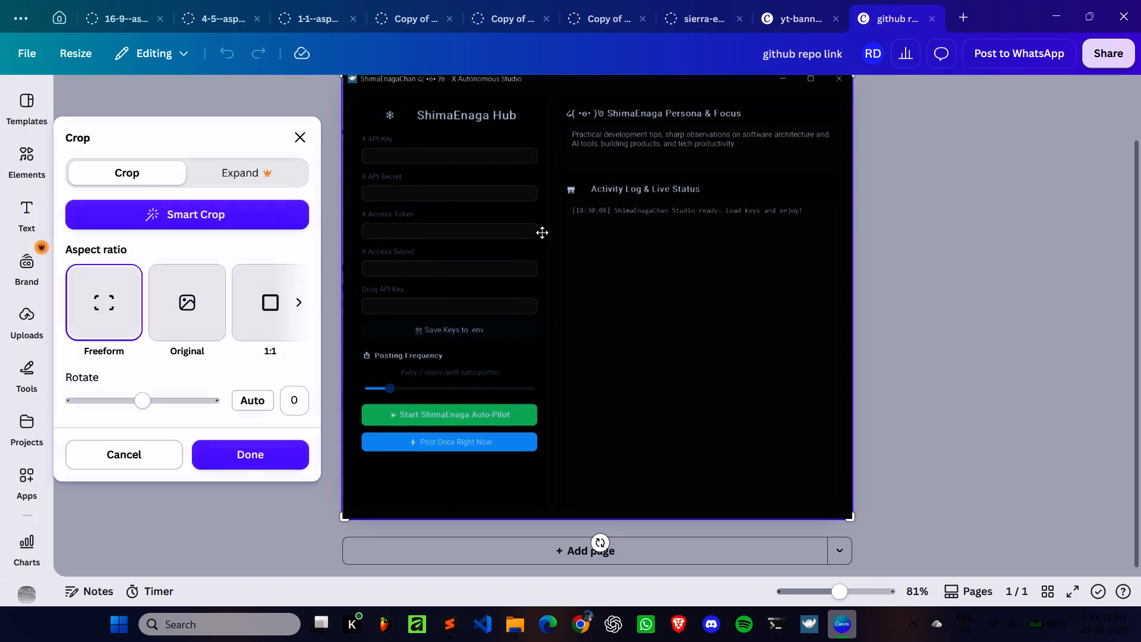
pyautogui.scroll(1, 856, 370)
pyautogui.scroll(-1, 881, 485)
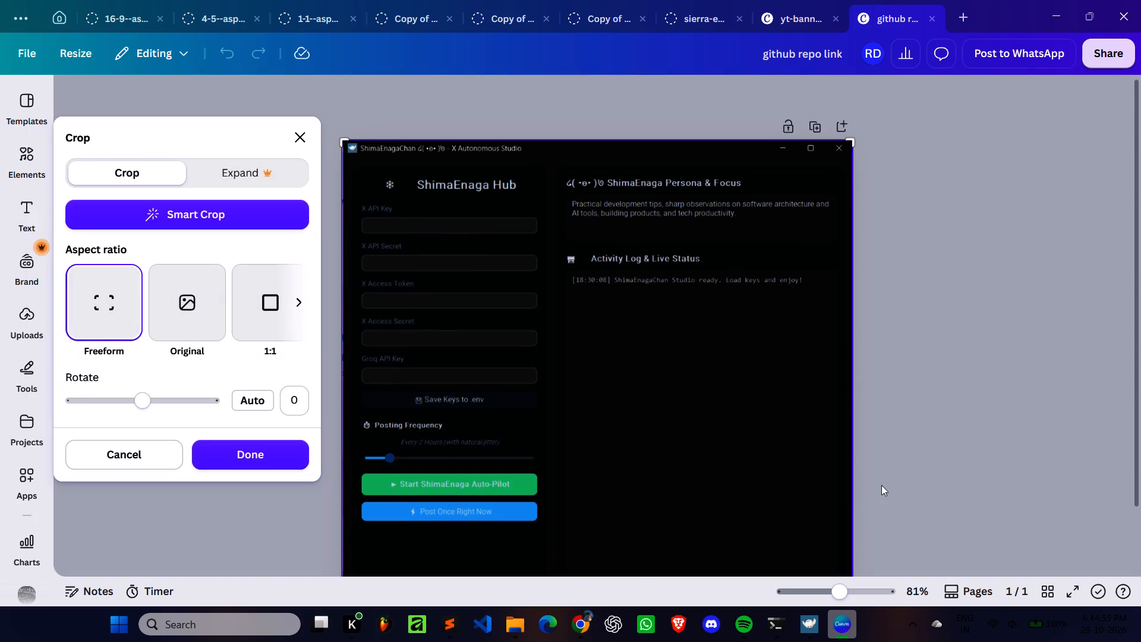
pyautogui.moveTo(850, 520); pyautogui.dragTo(551, 545)
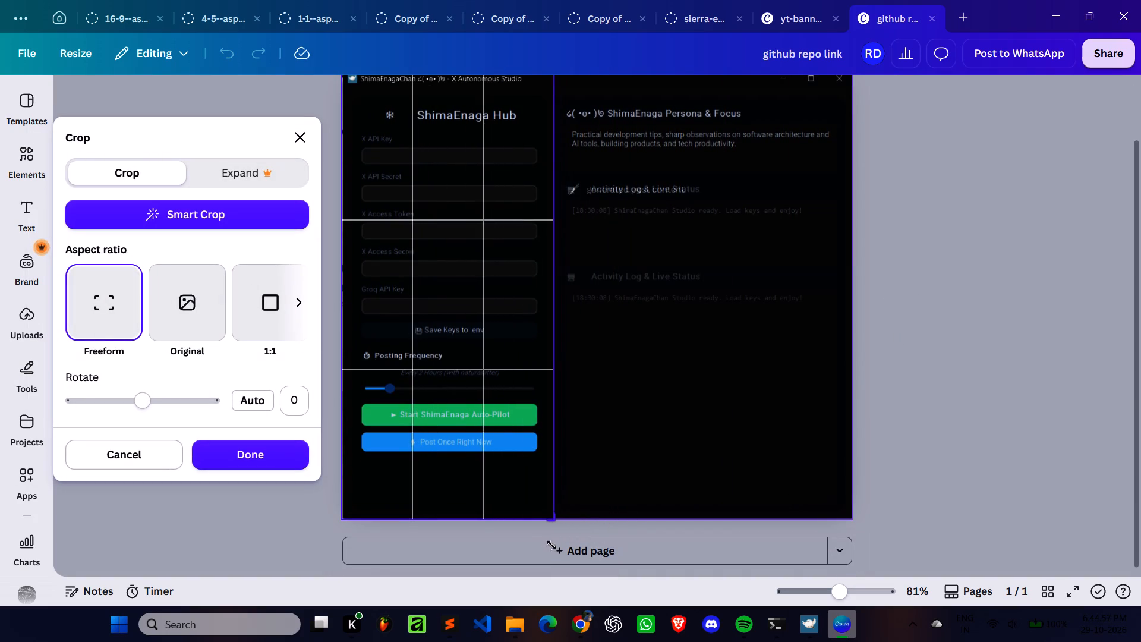
pyautogui.moveTo(551, 545); pyautogui.dragTo(545, 549)
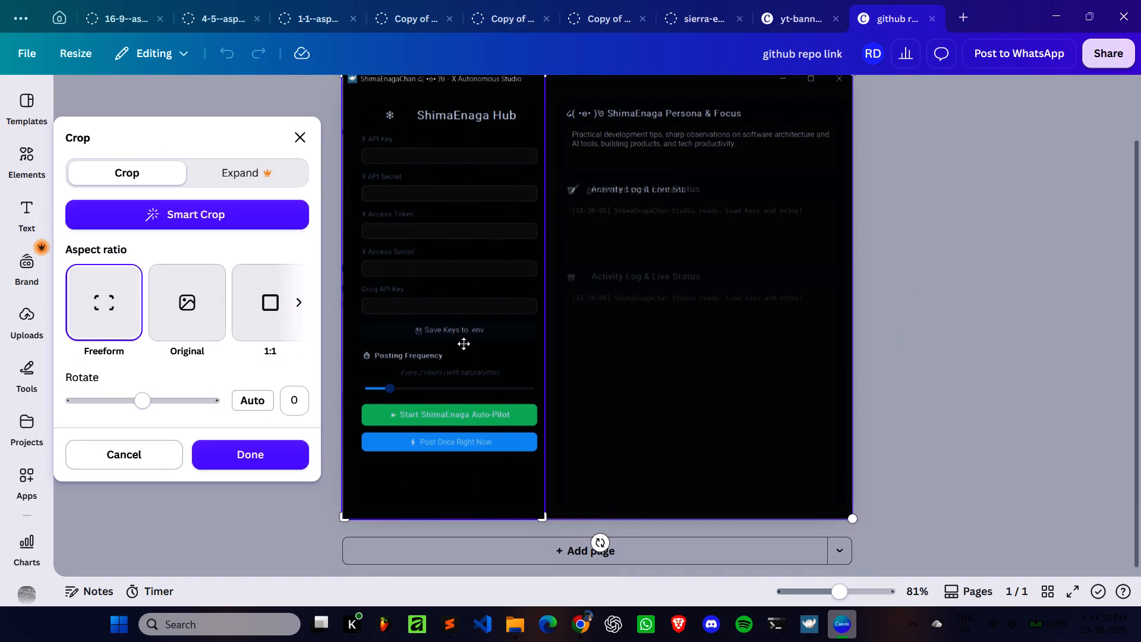
pyautogui.scroll(2, 464, 345)
pyautogui.moveTo(544, 143); pyautogui.dragTo(538, 405)
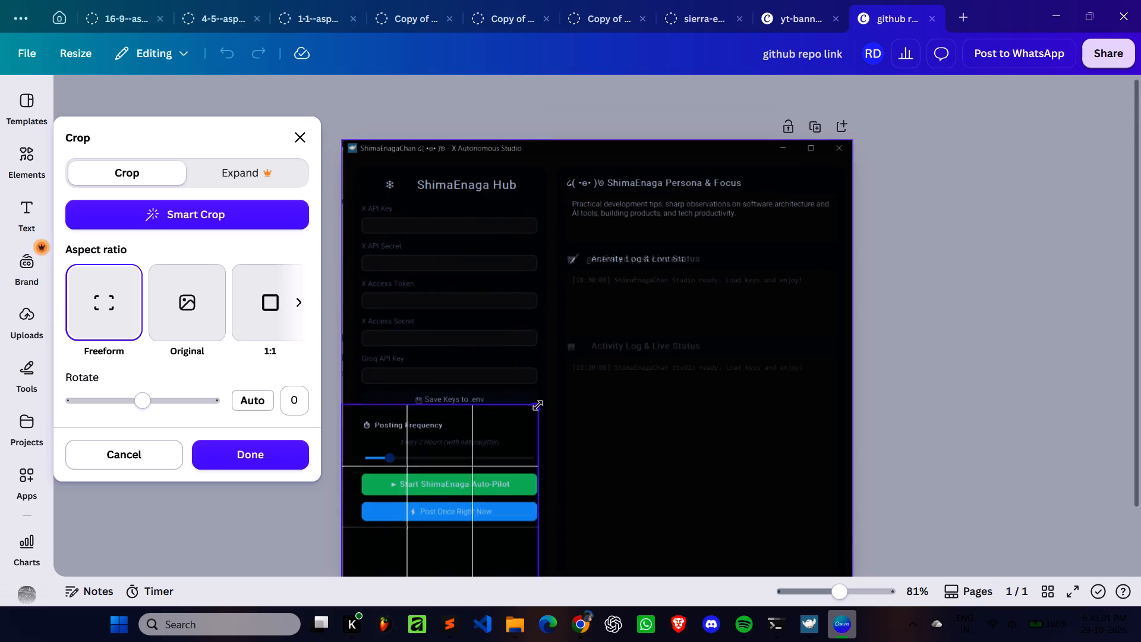
pyautogui.moveTo(538, 405); pyautogui.dragTo(546, 413)
pyautogui.scroll(-2, 546, 413)
pyautogui.click(546, 347)
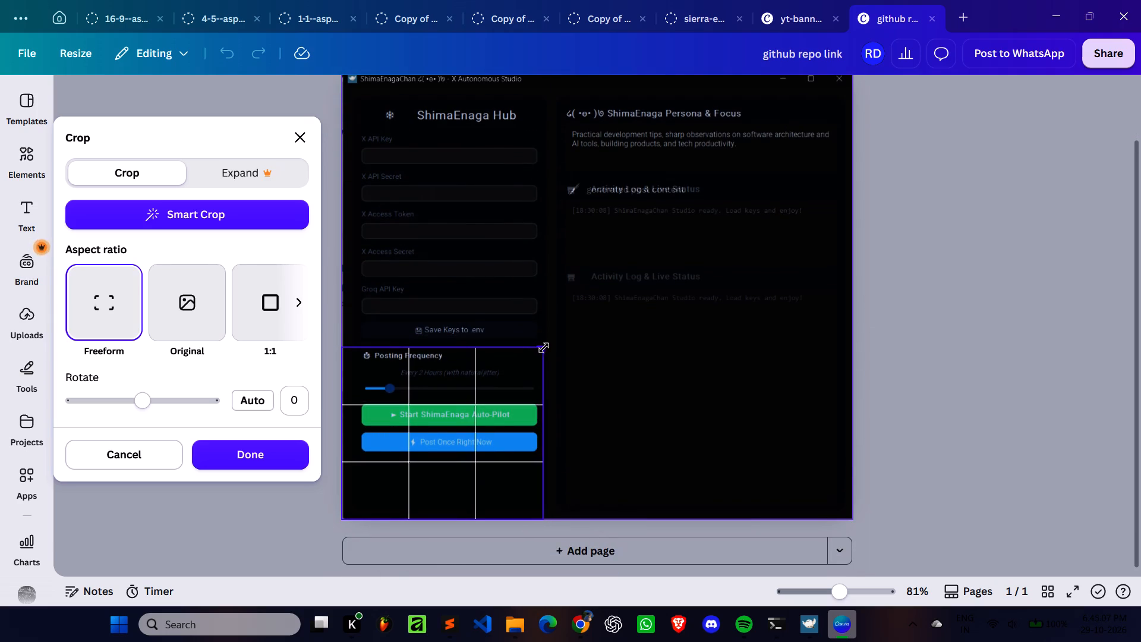
# Tighten the overlaid screenshot's crop to only the blue Post Once Right Now button strip and apply it.
pyautogui.moveTo(543, 521); pyautogui.dragTo(540, 470)
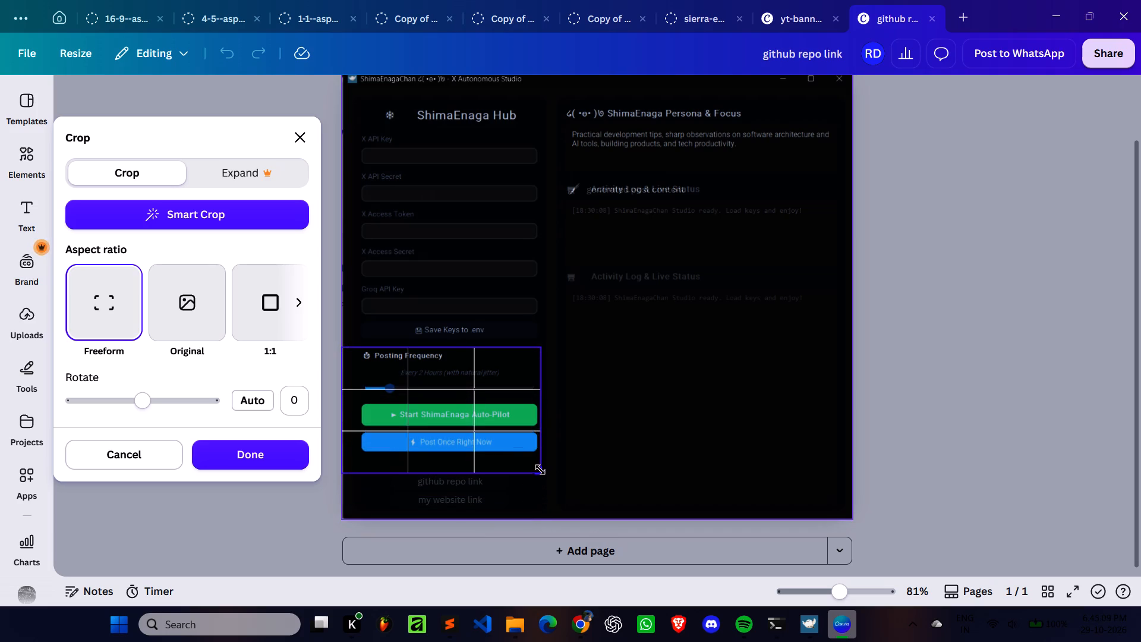
pyautogui.moveTo(540, 470); pyautogui.dragTo(545, 407)
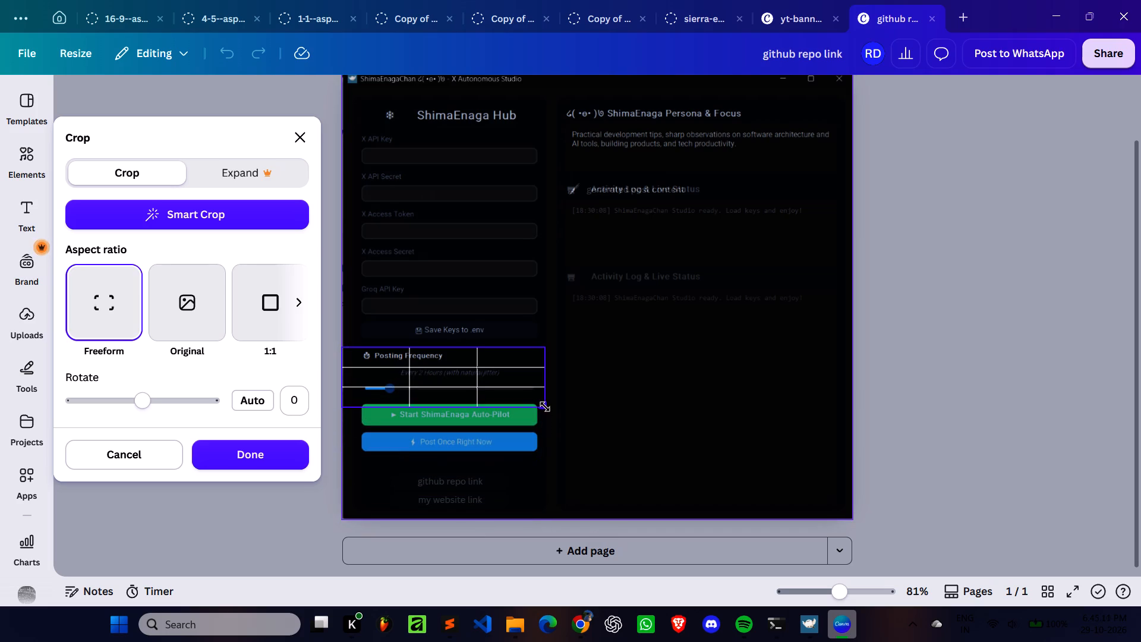
pyautogui.moveTo(545, 407); pyautogui.dragTo(541, 348)
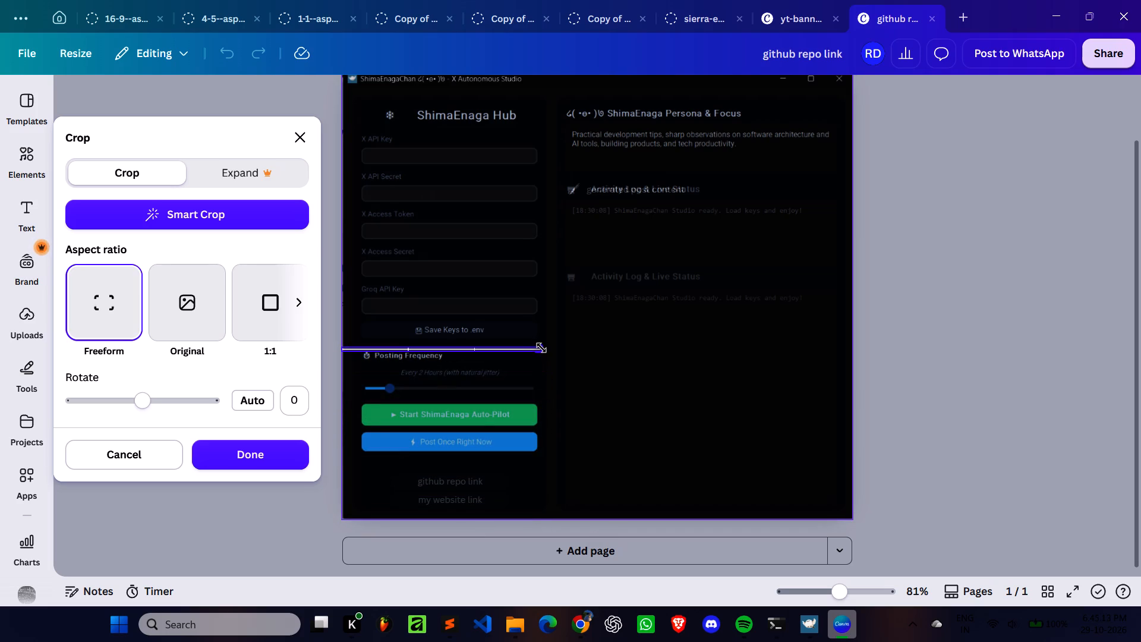
pyautogui.moveTo(541, 348); pyautogui.dragTo(544, 348)
pyautogui.moveTo(544, 348); pyautogui.dragTo(544, 349)
pyautogui.moveTo(544, 349); pyautogui.dragTo(546, 361)
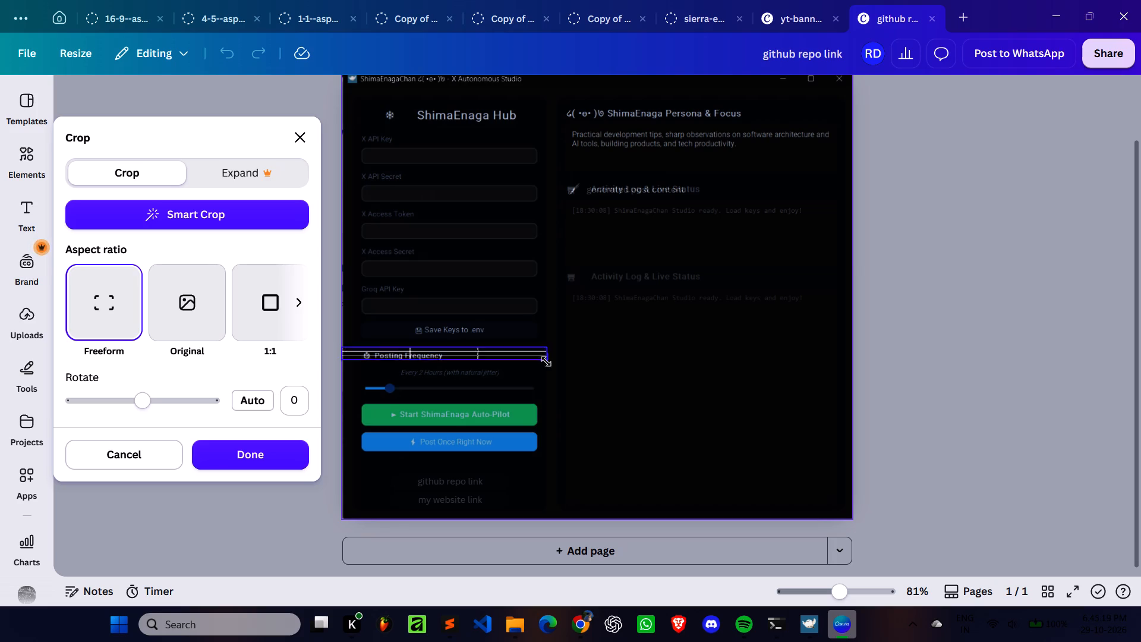
pyautogui.moveTo(546, 361); pyautogui.dragTo(733, 371)
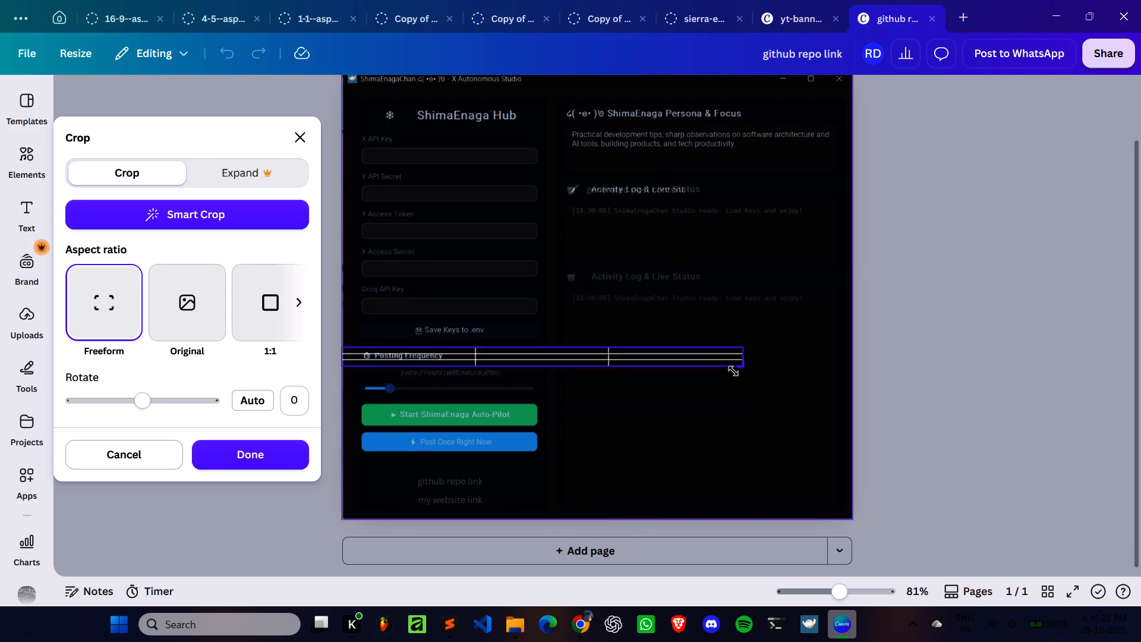
pyautogui.moveTo(733, 371); pyautogui.dragTo(543, 455)
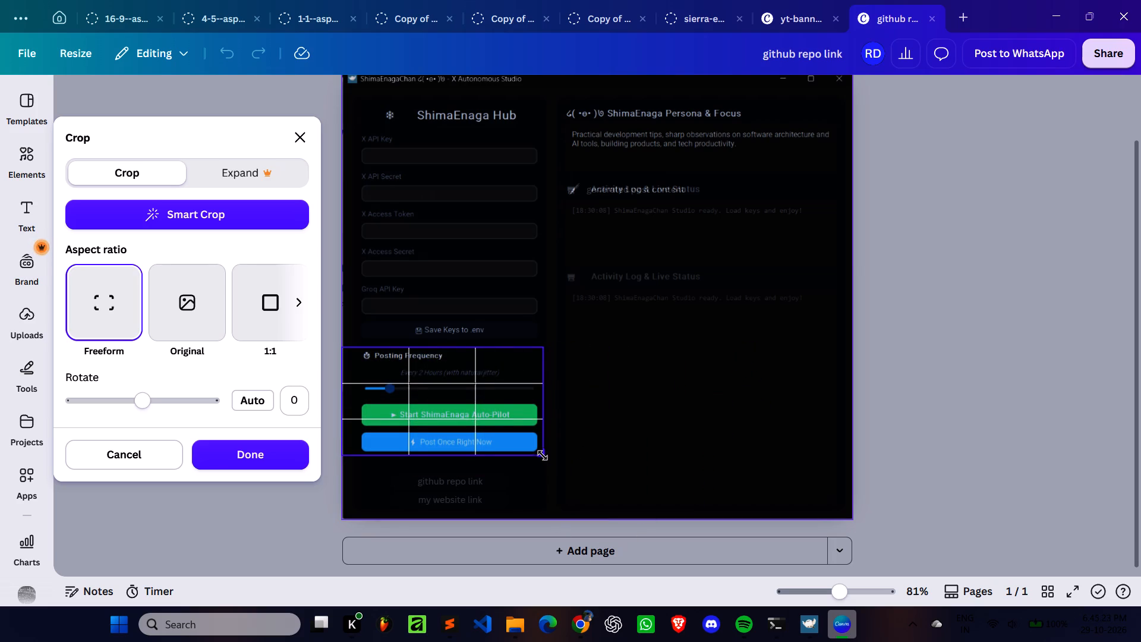
pyautogui.moveTo(543, 455); pyautogui.dragTo(541, 454)
pyautogui.moveTo(541, 349); pyautogui.dragTo(544, 405)
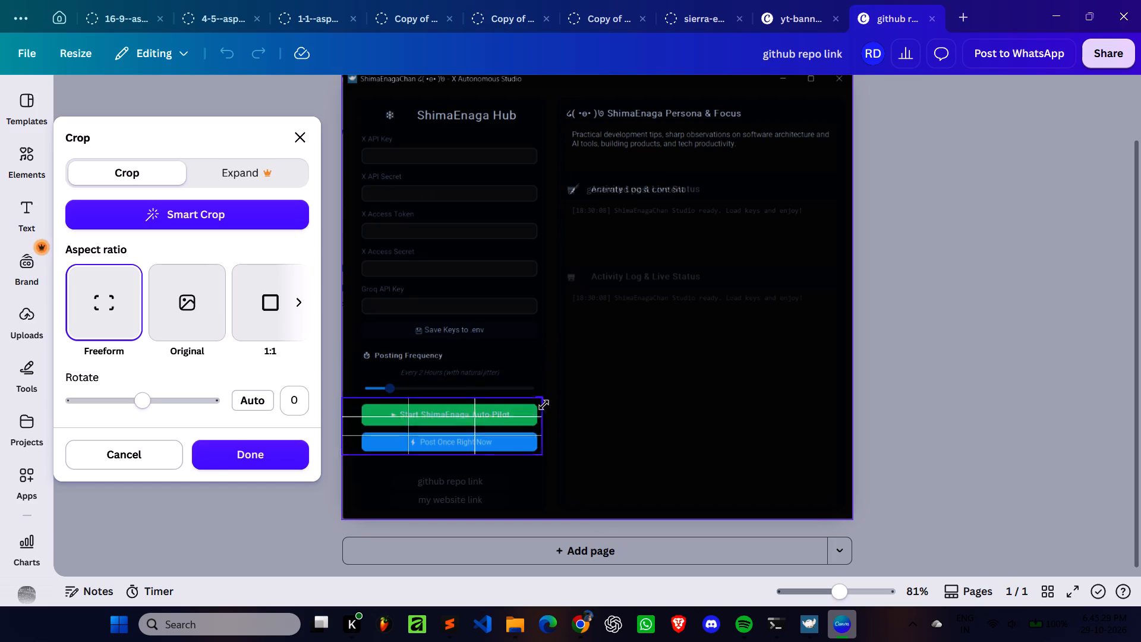
pyautogui.moveTo(544, 405); pyautogui.dragTo(540, 429)
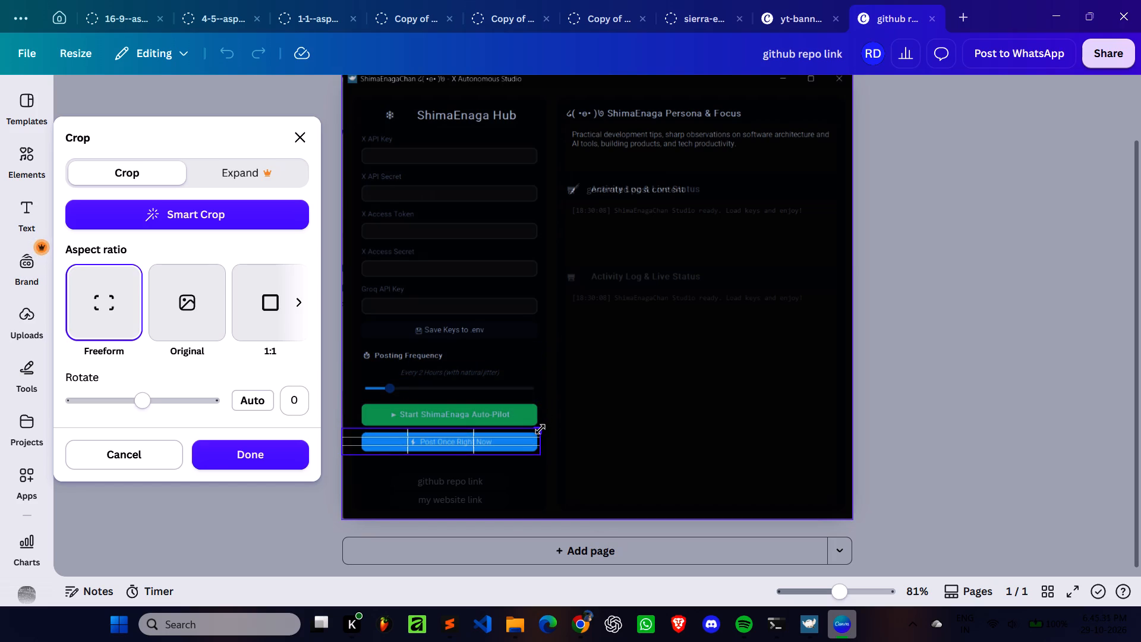
pyautogui.moveTo(540, 429); pyautogui.dragTo(540, 430)
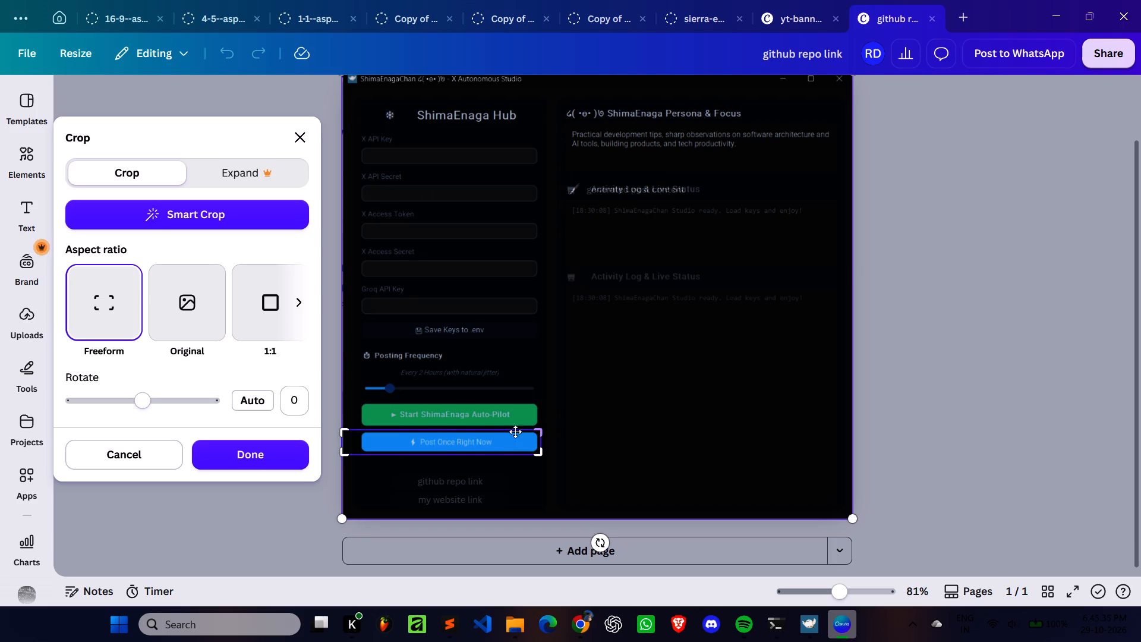
pyautogui.click(252, 458)
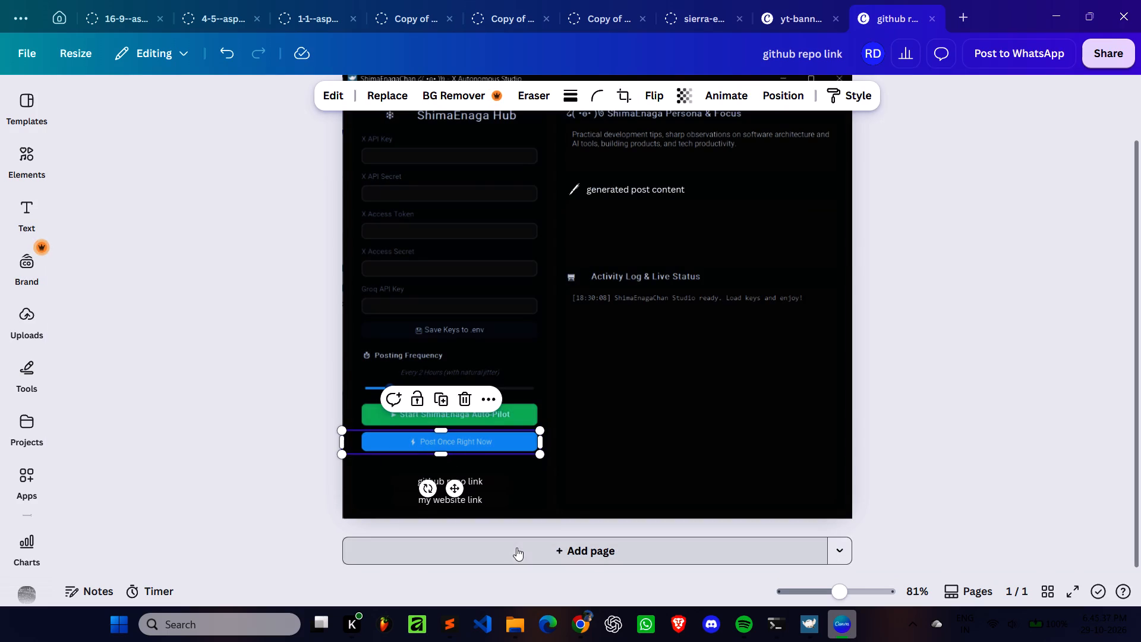
# Move the cropped Post Once Right Now button copy straight down to sit just below the original button.
pyautogui.press('Down')
pyautogui.press('Down')
pyautogui.press('Down')
pyautogui.press('Down')
pyautogui.press('Down')
pyautogui.press('Down')
pyautogui.press('Down')
pyautogui.press('Down')
pyautogui.press('Down')
pyautogui.press('Down')
pyautogui.press('Down')
pyautogui.press('Down')
pyautogui.press('Down')
pyautogui.press('Down')
pyautogui.press('Down')
pyautogui.press('Down')
pyautogui.press('Down')
pyautogui.press('Down')
pyautogui.press('Down')
pyautogui.click(269, 455)
pyautogui.click(433, 443)
pyautogui.press('Down')
pyautogui.press('Down')
pyautogui.press('Down')
pyautogui.press('Down')
pyautogui.press('Down')
pyautogui.press('Down')
pyautogui.press('Down')
pyautogui.press('Down')
pyautogui.press('Down')
pyautogui.press('Down')
pyautogui.press('Down')
pyautogui.press('Down')
pyautogui.press('Down')
pyautogui.press('Down')
pyautogui.press('Down')
pyautogui.press('Down')
pyautogui.press('Down')
pyautogui.press('Down')
pyautogui.press('Down')
pyautogui.press('Down')
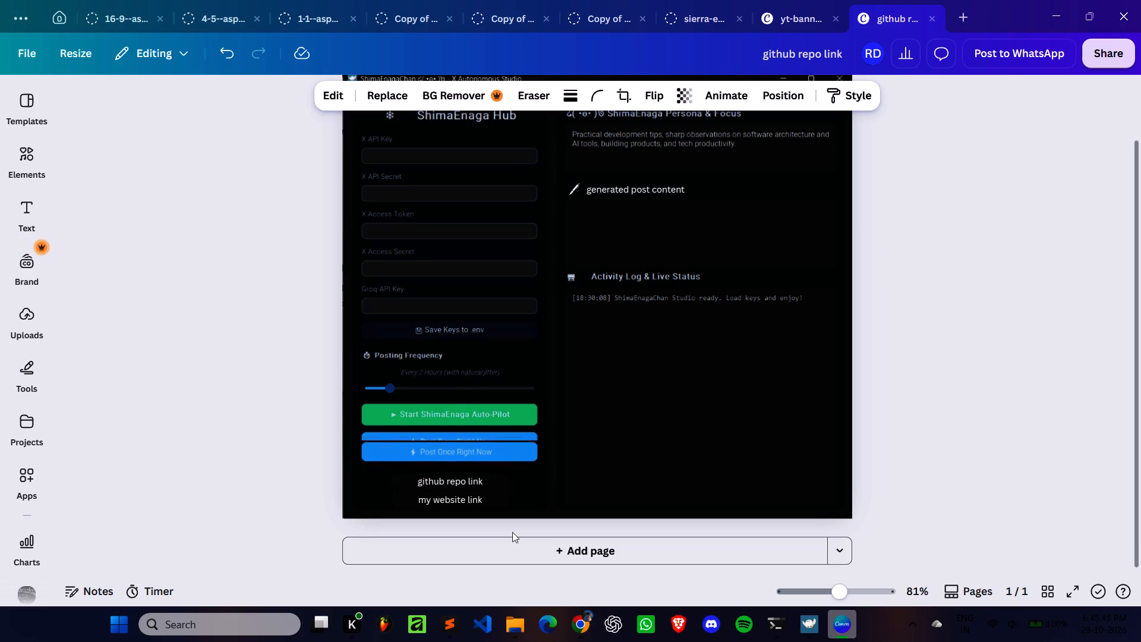
pyautogui.press('Down')
pyautogui.press('Down')
pyautogui.press('Down')
pyautogui.press('Down')
pyautogui.press('Down')
pyautogui.press('Down')
pyautogui.press('Down')
pyautogui.press('Down')
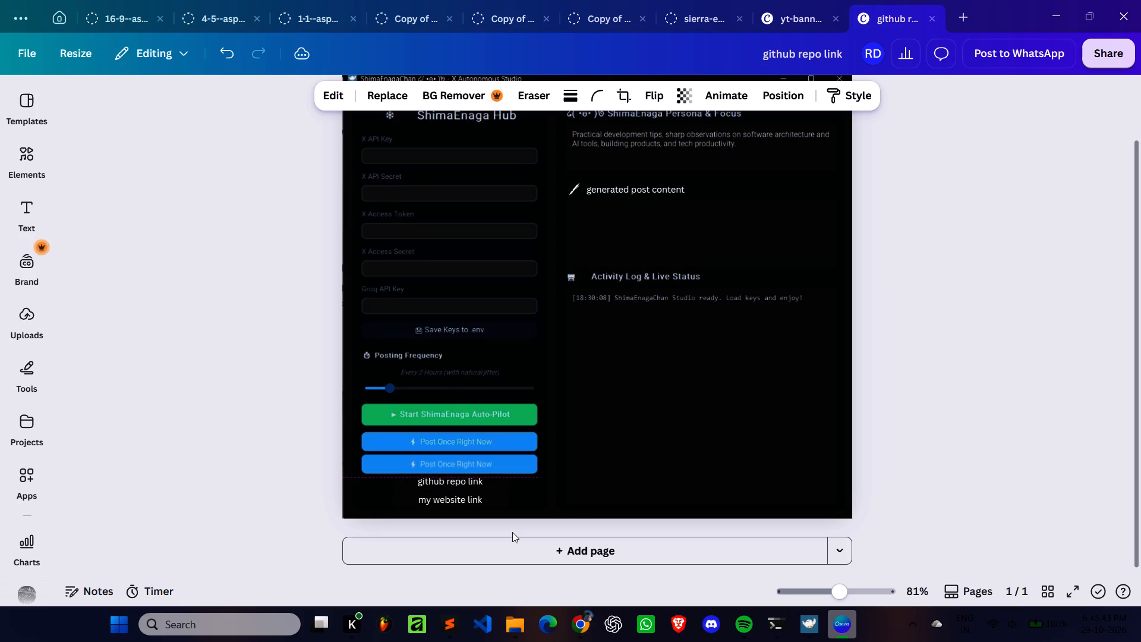
# Select the github repo link and my website link texts with their backing shapes and scale them down, clear of the button copy.
pyautogui.keyDown('ctrl'); pyautogui.scroll(2, 357, 520); pyautogui.keyUp('ctrl')
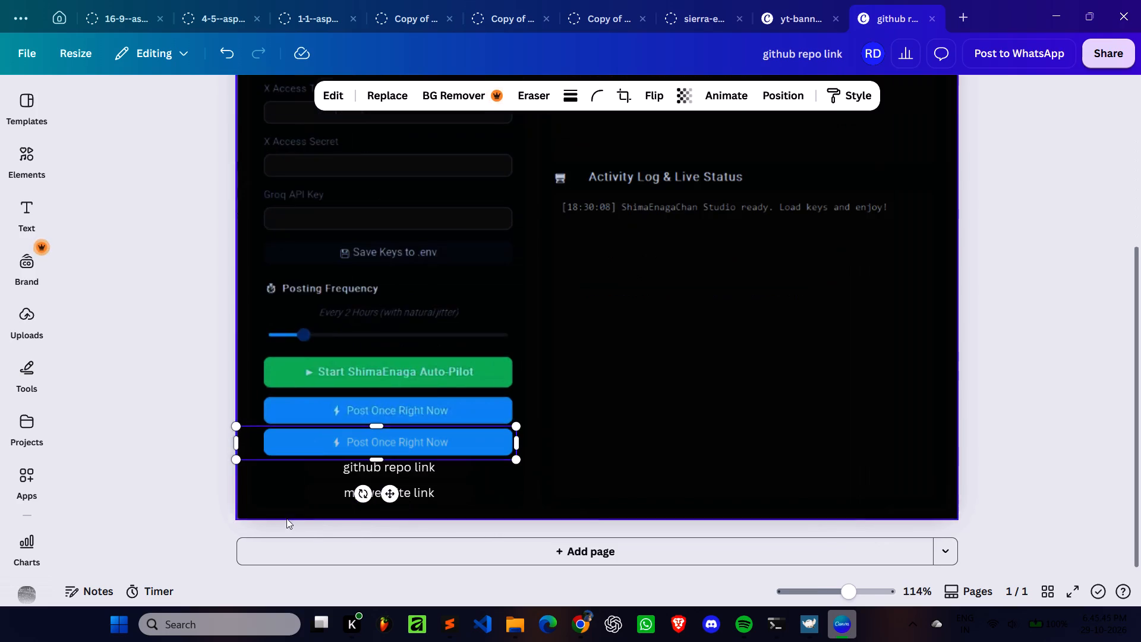
pyautogui.keyDown('ctrl'); pyautogui.scroll(3, 235, 495); pyautogui.keyUp('ctrl')
pyautogui.moveTo(446, 571); pyautogui.dragTo(342, 574)
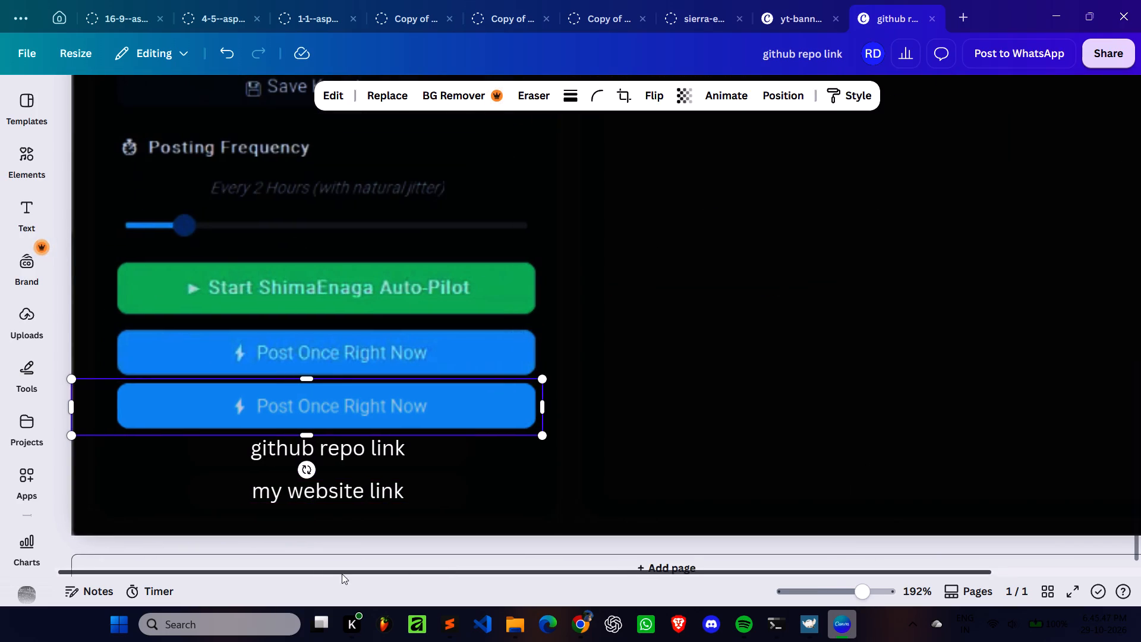
pyautogui.moveTo(342, 574); pyautogui.dragTo(320, 571)
pyautogui.click(447, 451)
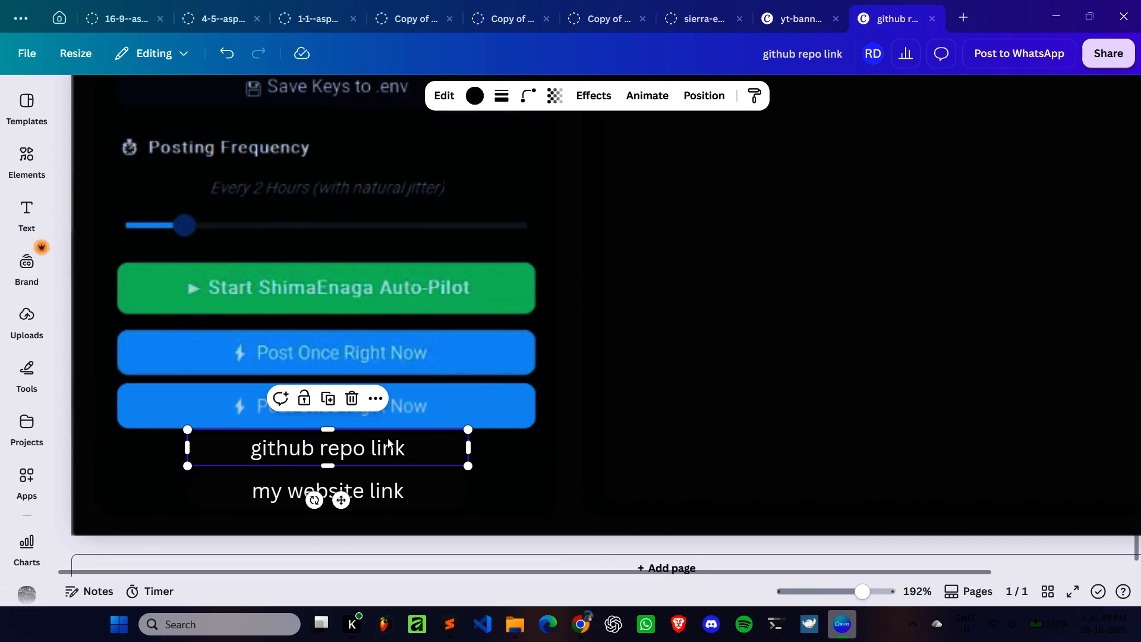
pyautogui.click(354, 449)
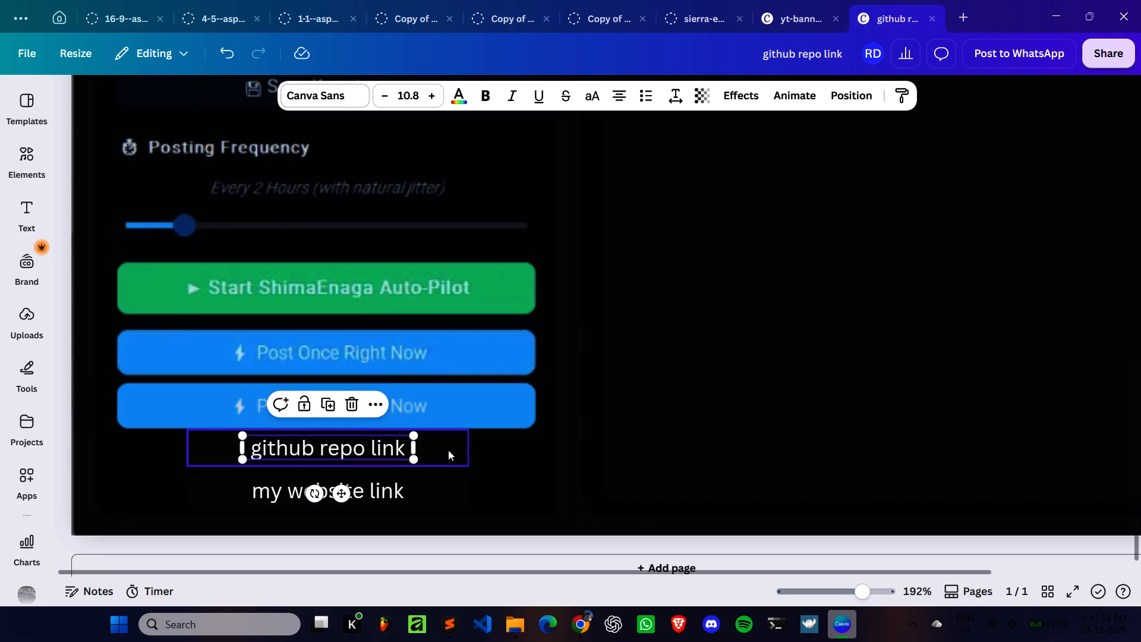
pyautogui.keyDown('ctrl'); pyautogui.click(448, 450); pyautogui.keyUp('ctrl')
pyautogui.moveTo(512, 446); pyautogui.dragTo(472, 445)
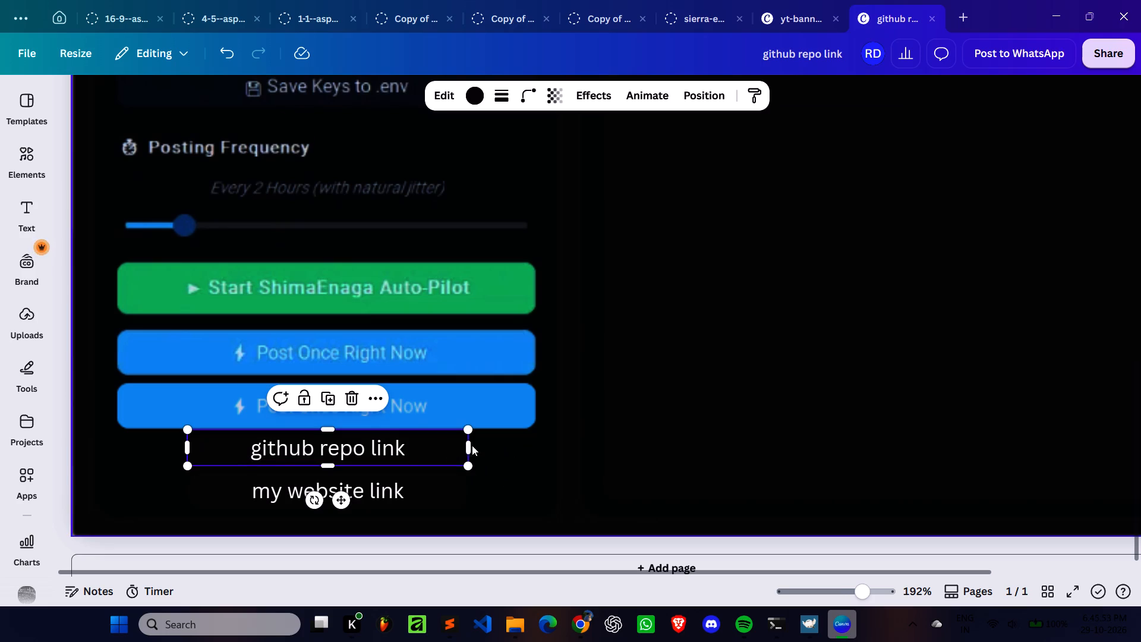
pyautogui.moveTo(472, 445); pyautogui.dragTo(343, 502)
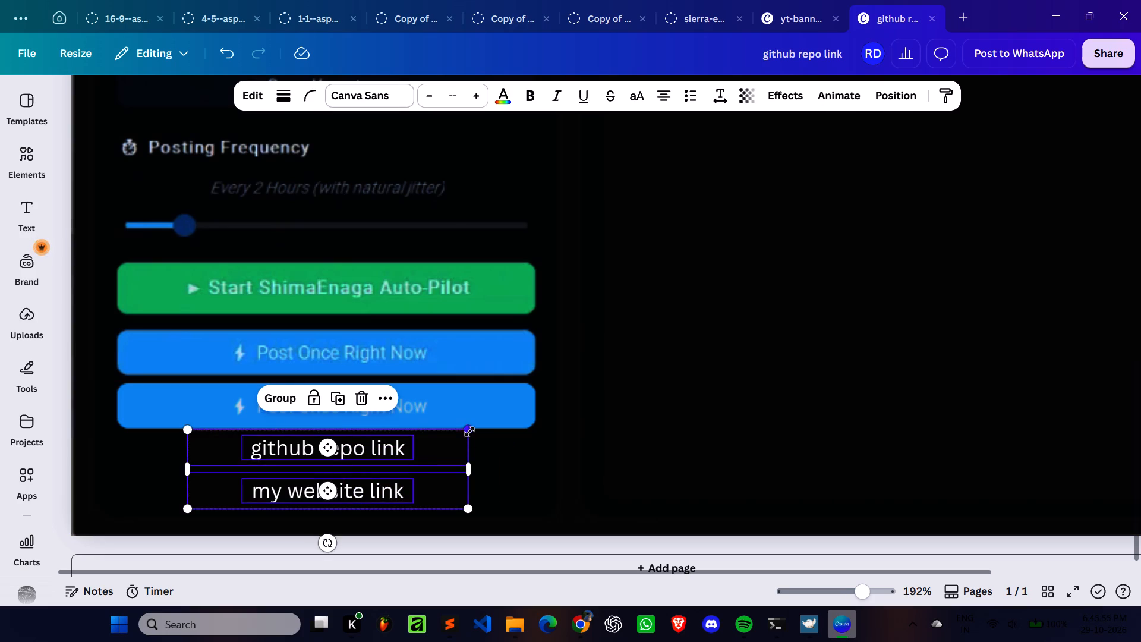
pyautogui.moveTo(469, 432); pyautogui.dragTo(435, 461)
pyautogui.click(405, 485)
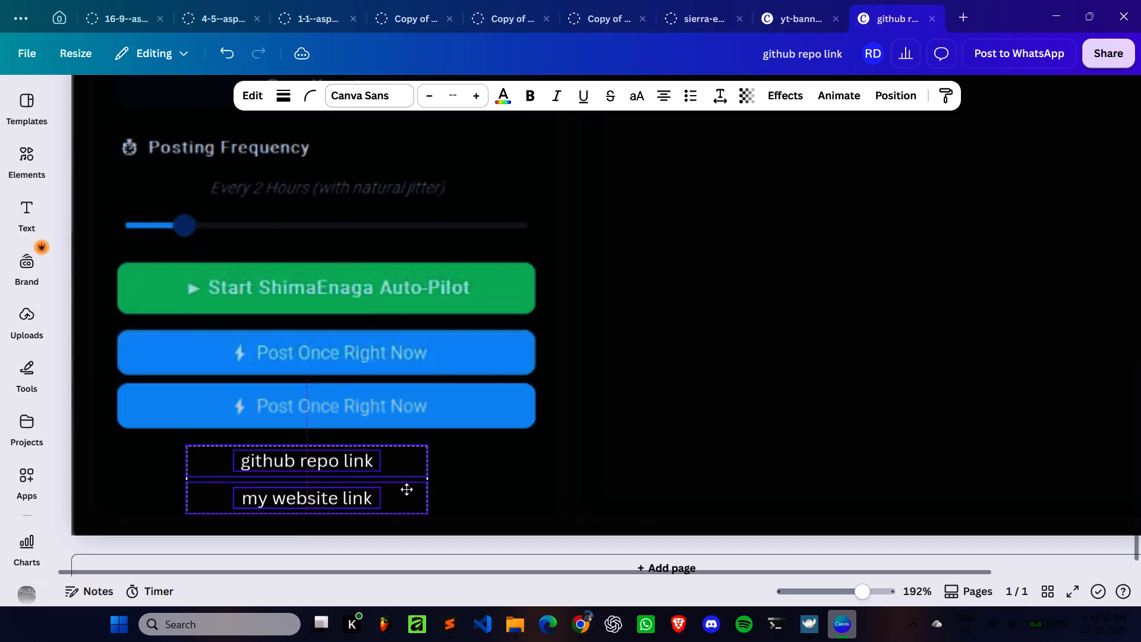
pyautogui.click(691, 432)
# Nudge the lower Post Once Right Now button copy slightly down to widen the gap below the original.
pyautogui.click(417, 426)
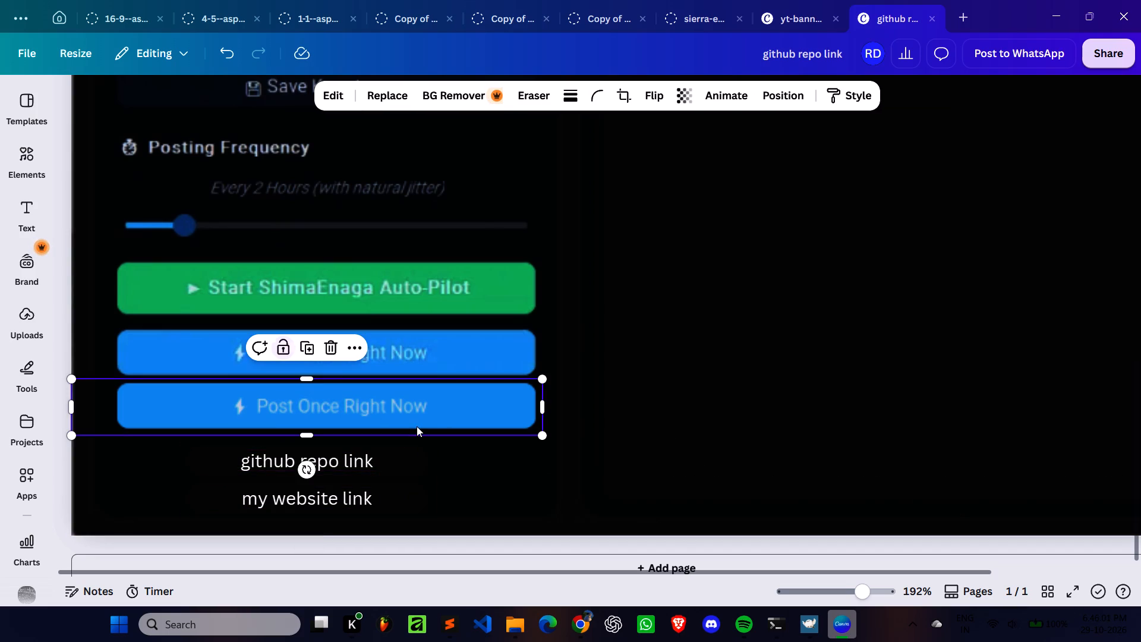
pyautogui.press('Down')
pyautogui.press('Down')
pyautogui.press('Up')
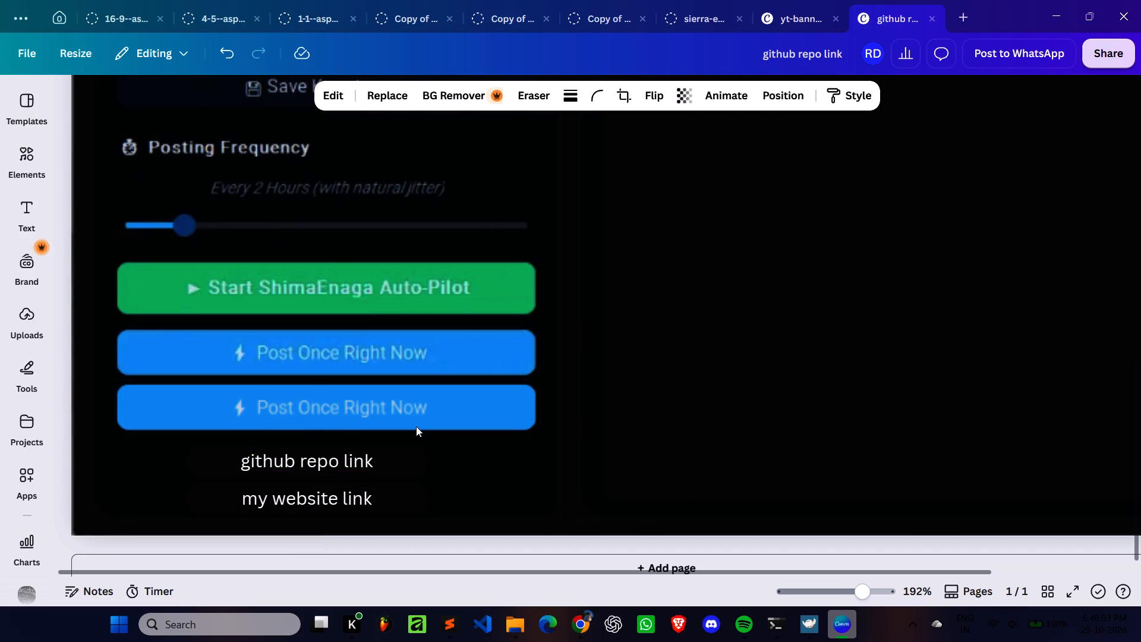
pyautogui.click(487, 486)
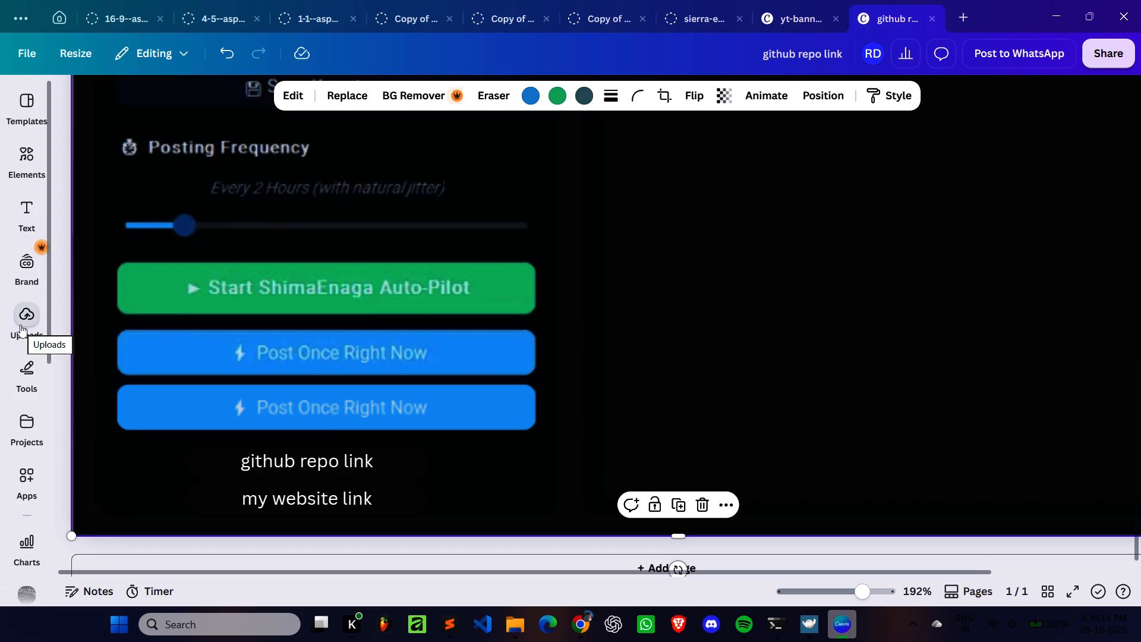
# Paint over the Post Once Right Now label on the lower button with a marker in the button's sampled blue, keeping the lightning icon.
pyautogui.click(38, 204)
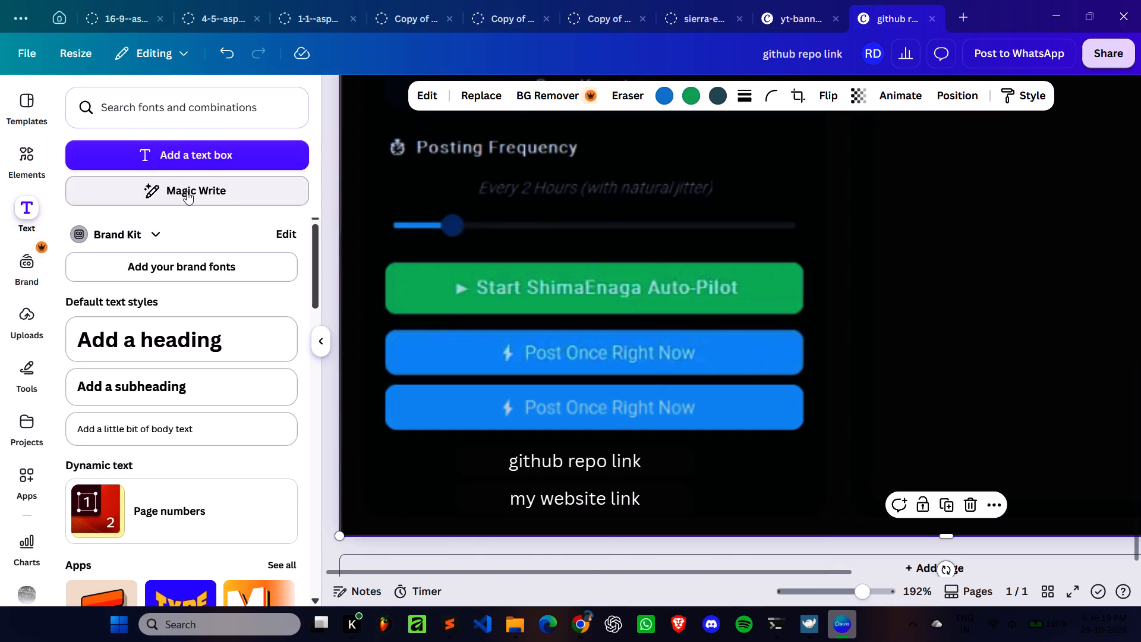
pyautogui.click(32, 370)
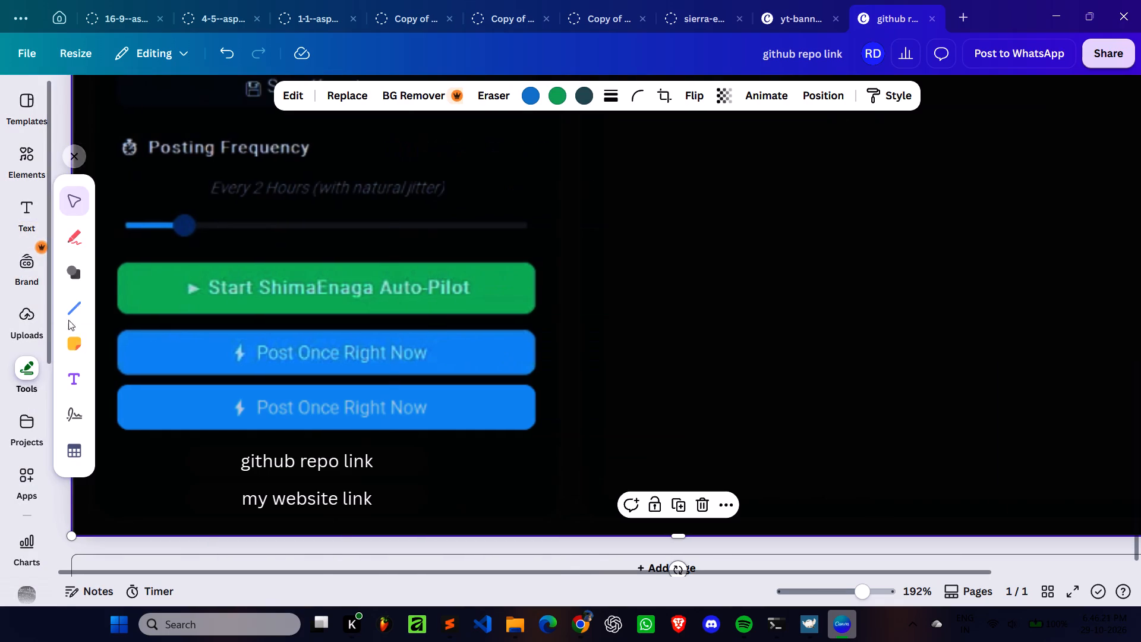
pyautogui.click(78, 243)
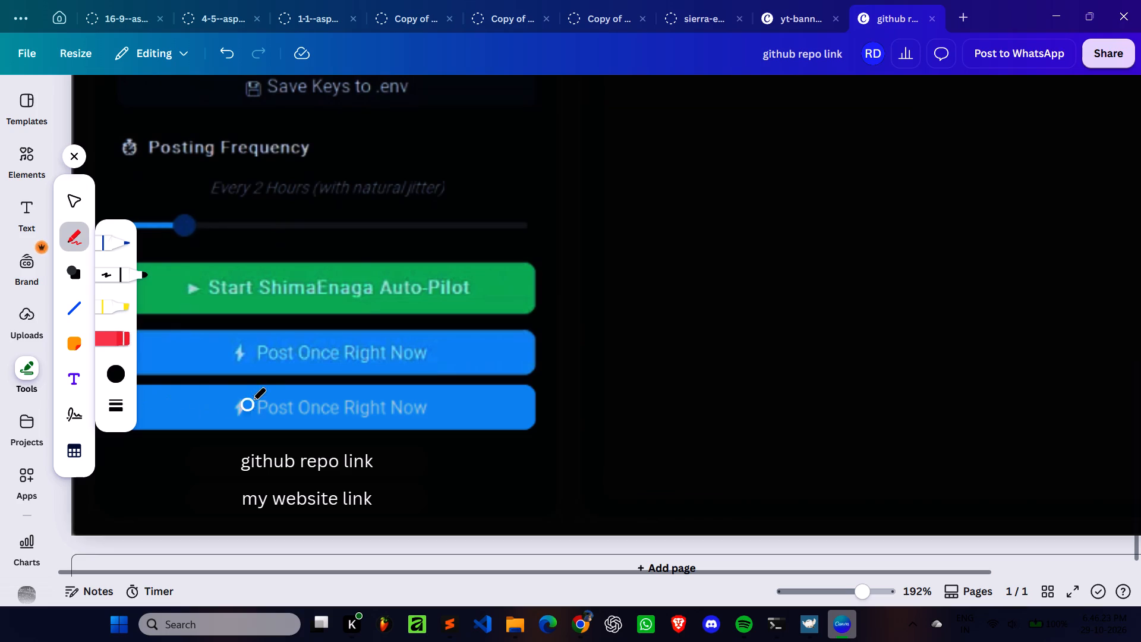
pyautogui.click(120, 379)
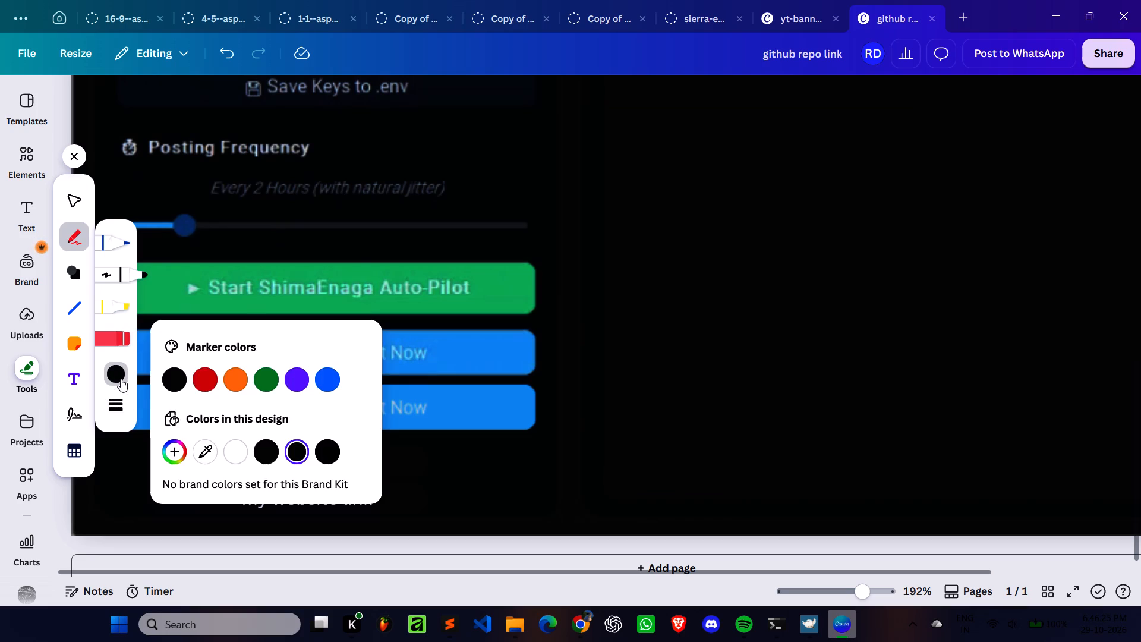
pyautogui.click(205, 454)
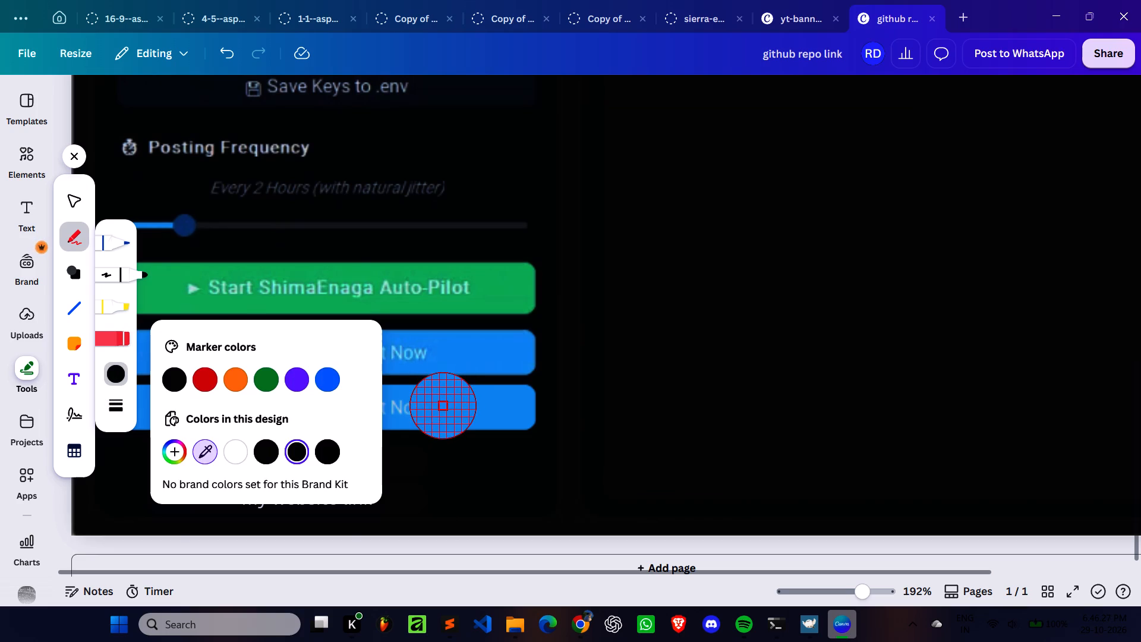
pyautogui.click(443, 406)
pyautogui.moveTo(429, 410); pyautogui.dragTo(266, 412)
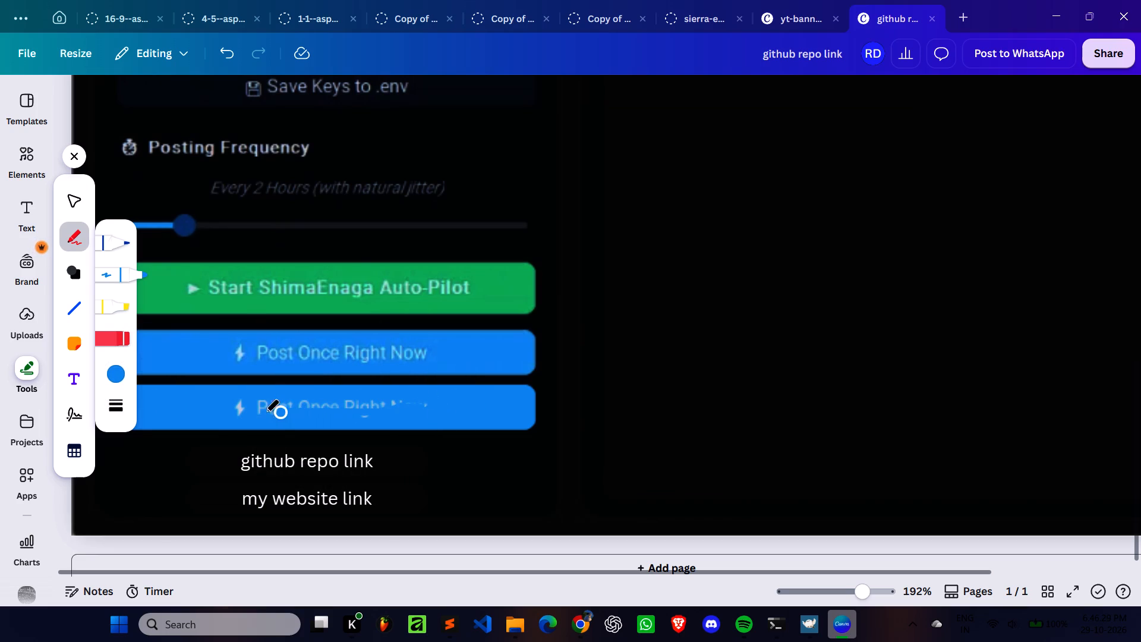
pyautogui.moveTo(266, 412); pyautogui.dragTo(340, 417)
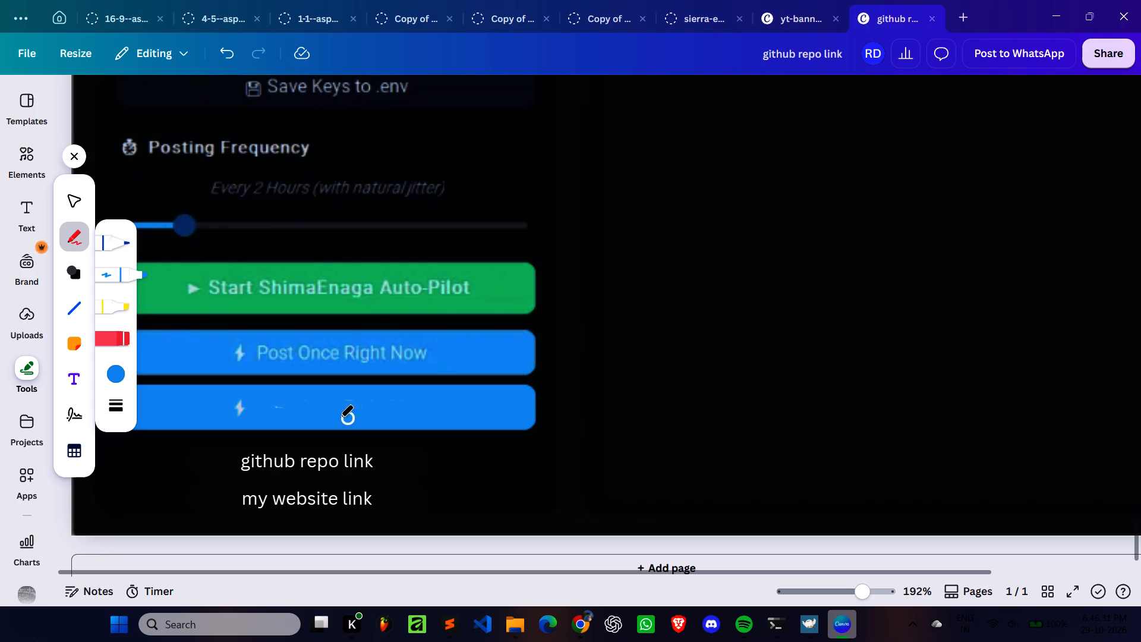
pyautogui.moveTo(340, 417); pyautogui.dragTo(265, 407)
pyautogui.click(27, 203)
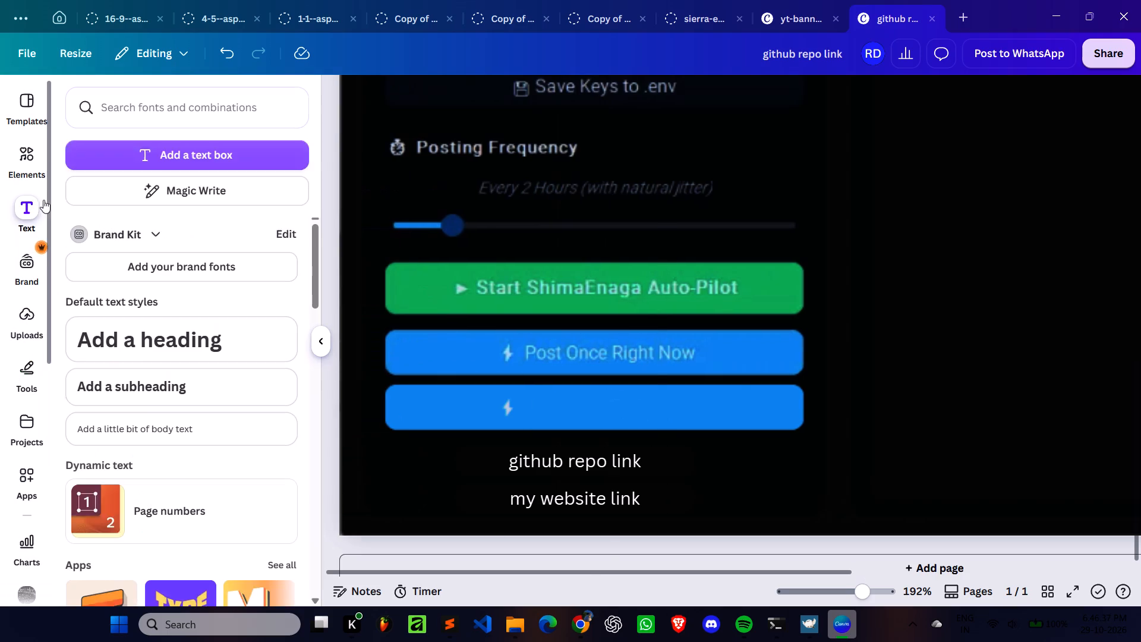
pyautogui.click(197, 157)
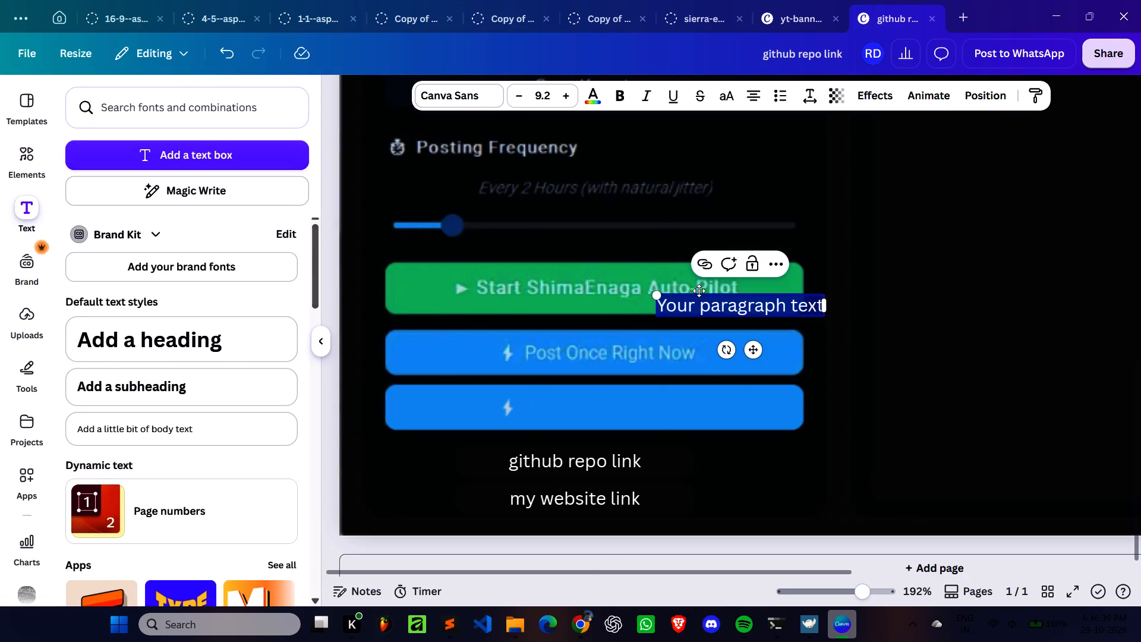
pyautogui.write('generate post content')
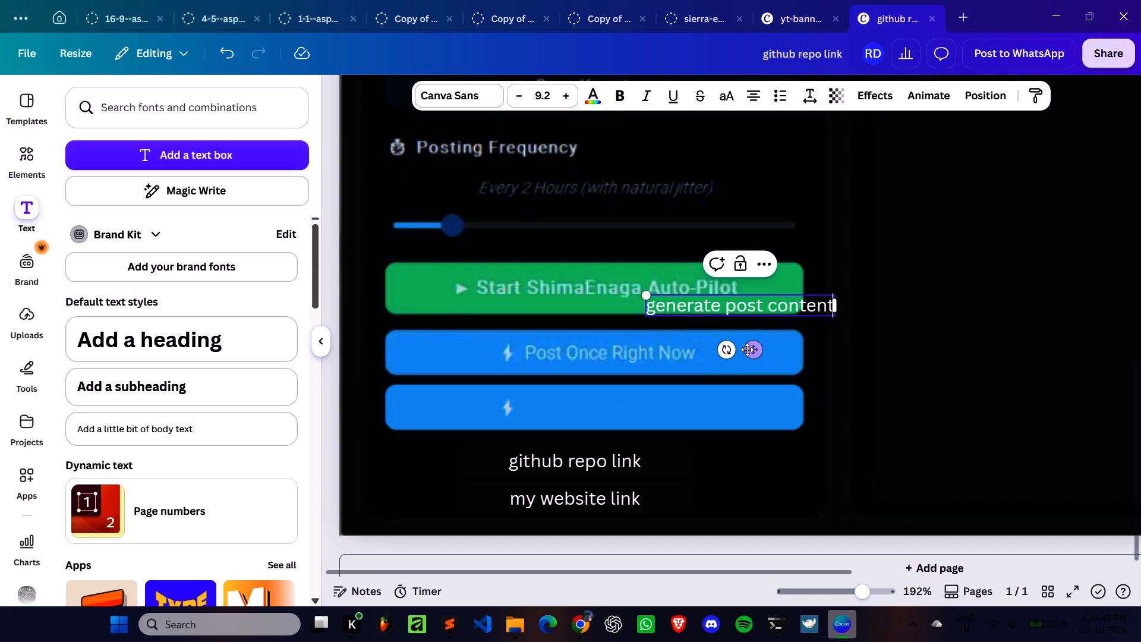
pyautogui.moveTo(753, 350); pyautogui.dragTo(630, 450)
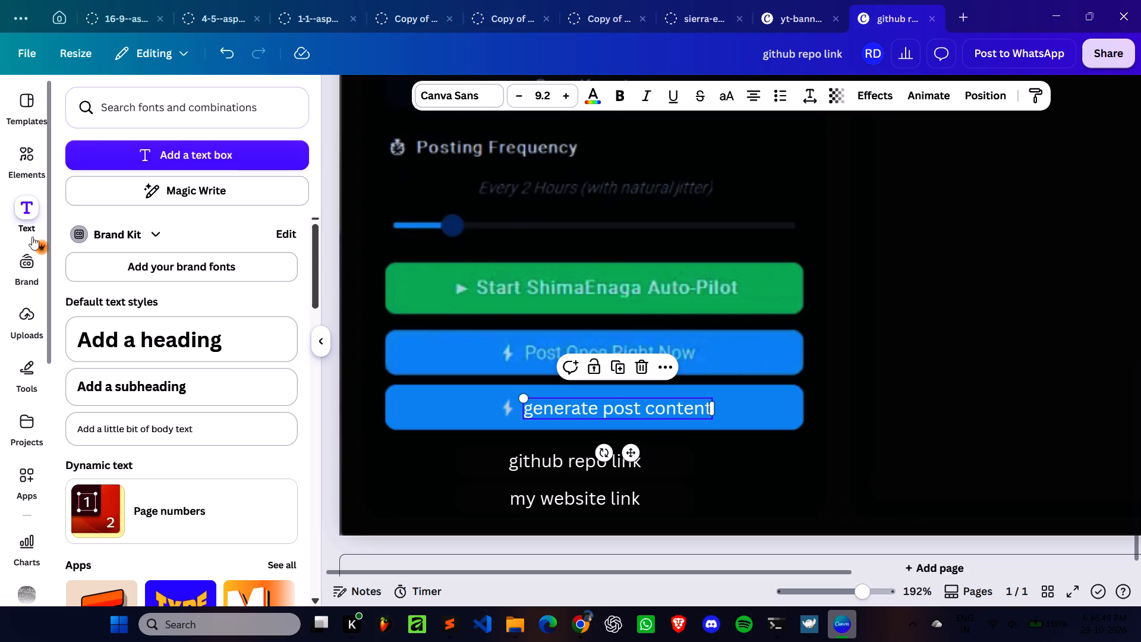
# Paint over the lightning icon on the lower button with the blue marker.
pyautogui.click(27, 384)
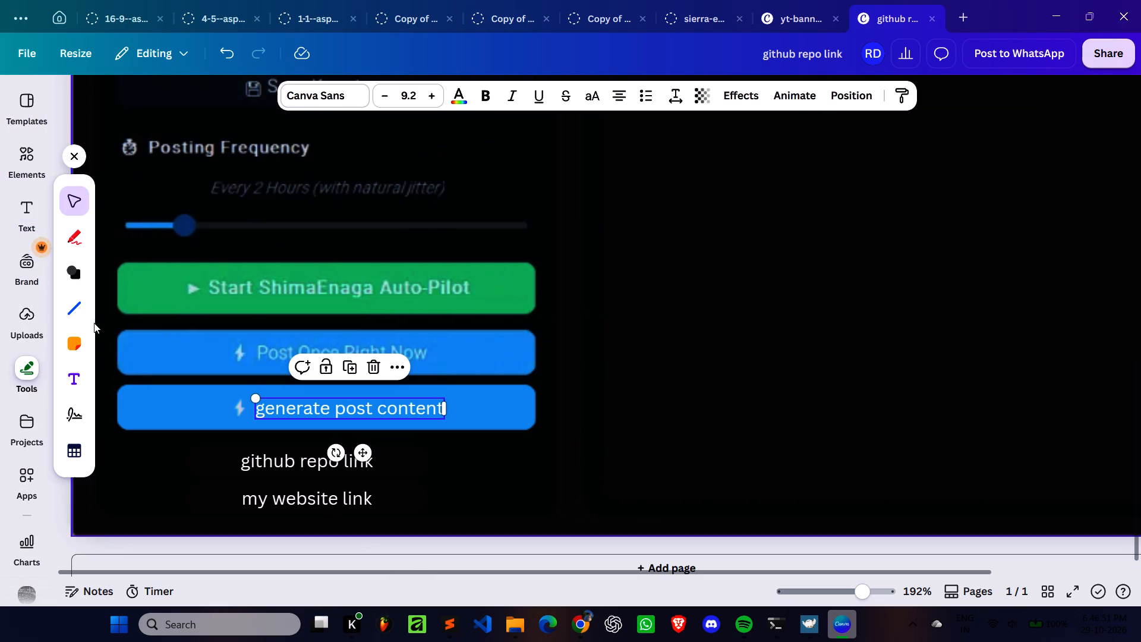
pyautogui.click(77, 229)
pyautogui.moveTo(237, 401); pyautogui.dragTo(241, 413)
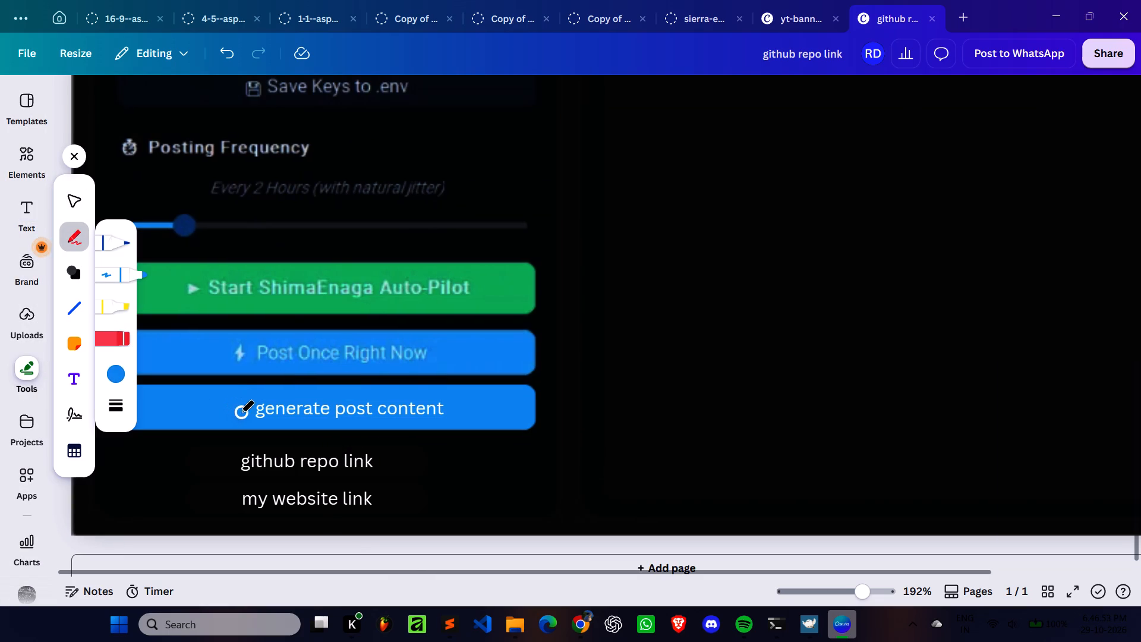
pyautogui.moveTo(241, 413); pyautogui.dragTo(240, 413)
# Search the elements for "generate" and add the three-sparkle outline graphic to the design.
pyautogui.click(36, 162)
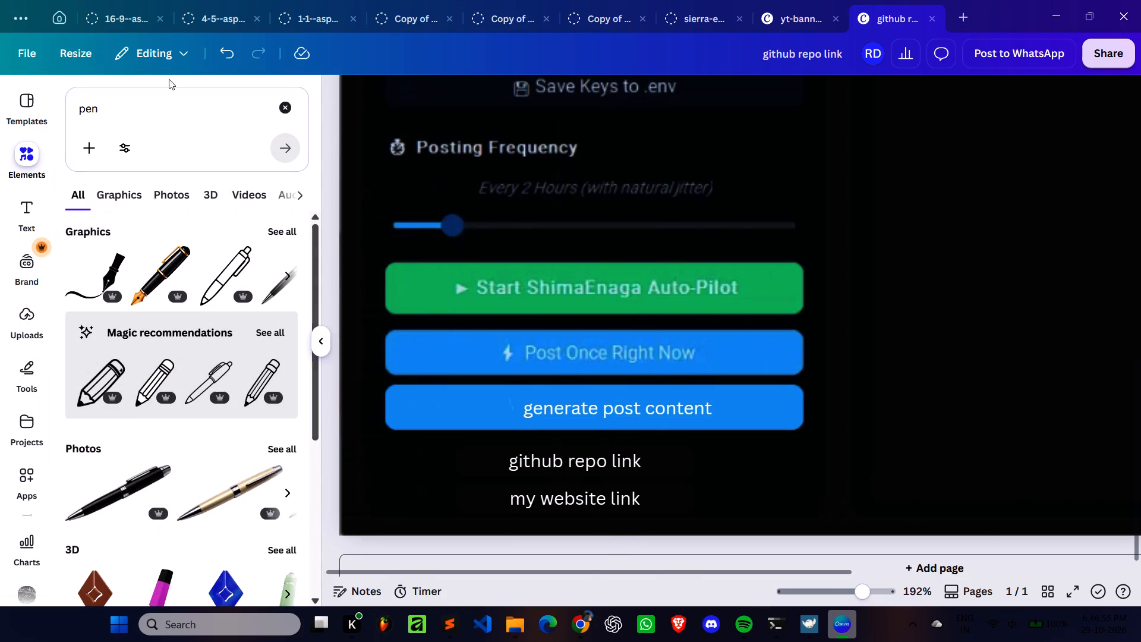
pyautogui.moveTo(134, 104); pyautogui.dragTo(71, 107)
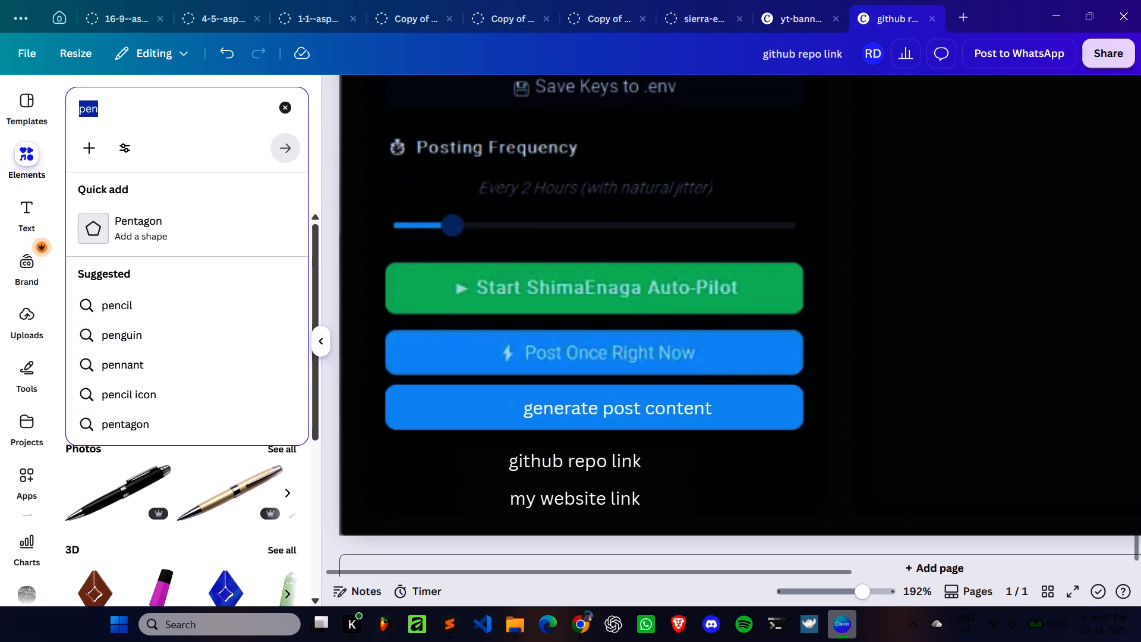
pyautogui.write('generate')
pyautogui.press('Return')
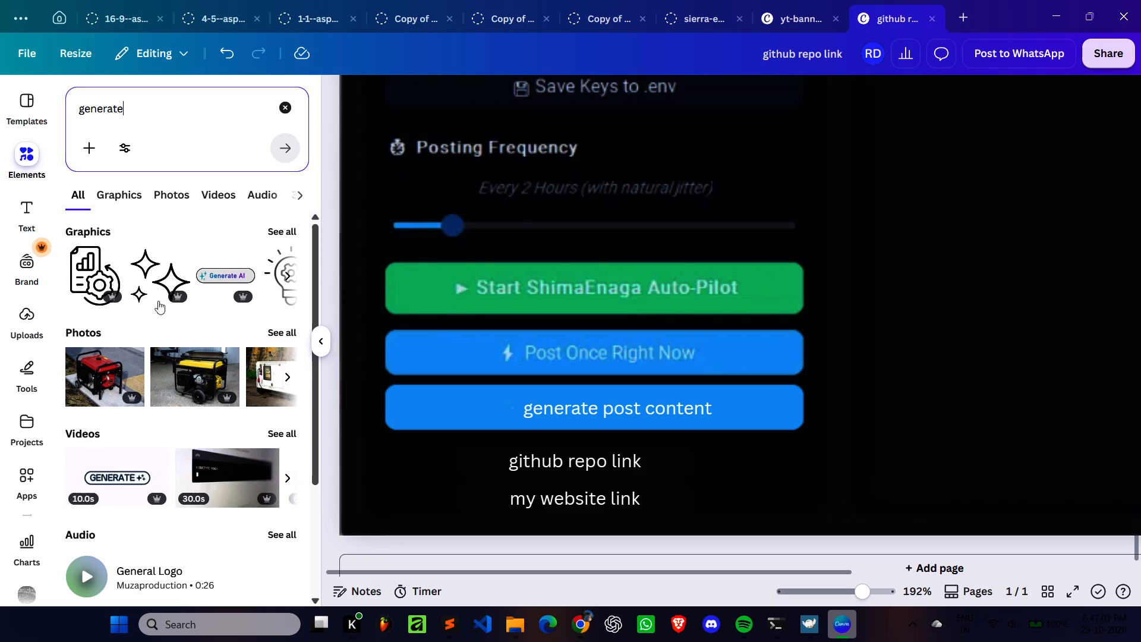
pyautogui.moveTo(152, 281); pyautogui.dragTo(371, 219)
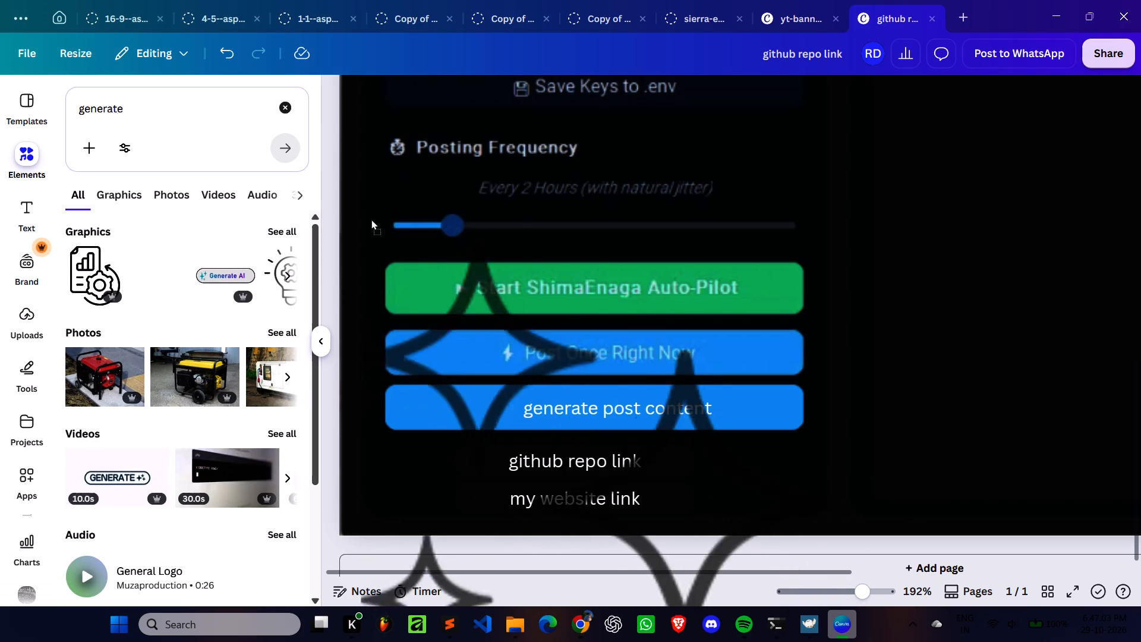
pyautogui.moveTo(371, 219); pyautogui.dragTo(367, 199)
pyautogui.click(317, 340)
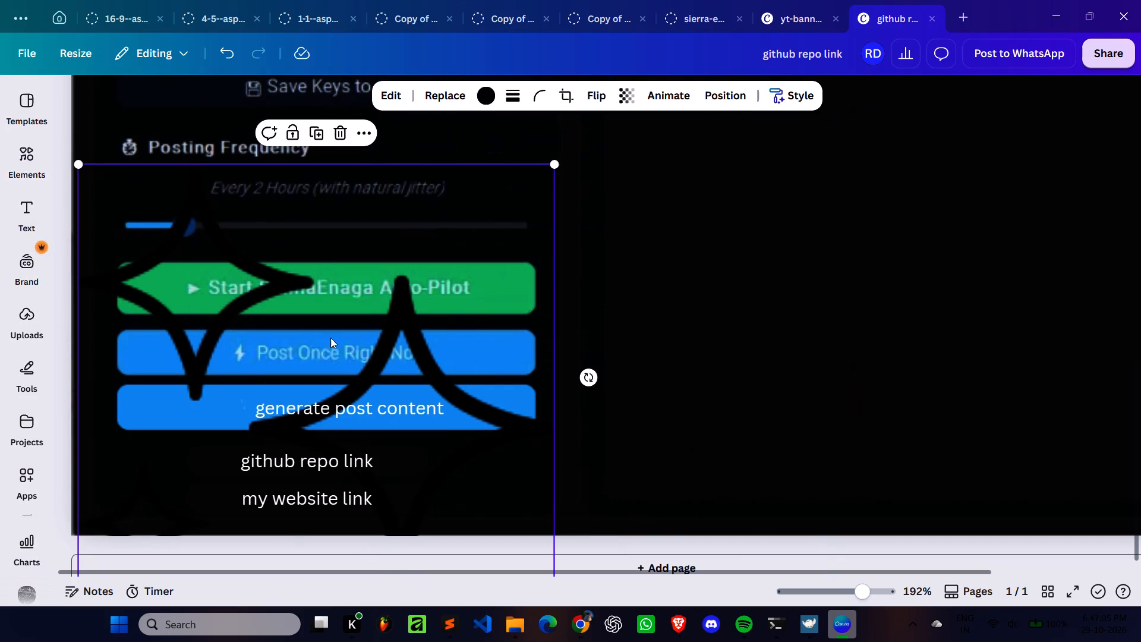
# Recolour the sparkle graphic from black to white.
pyautogui.click(486, 89)
pyautogui.click(142, 209)
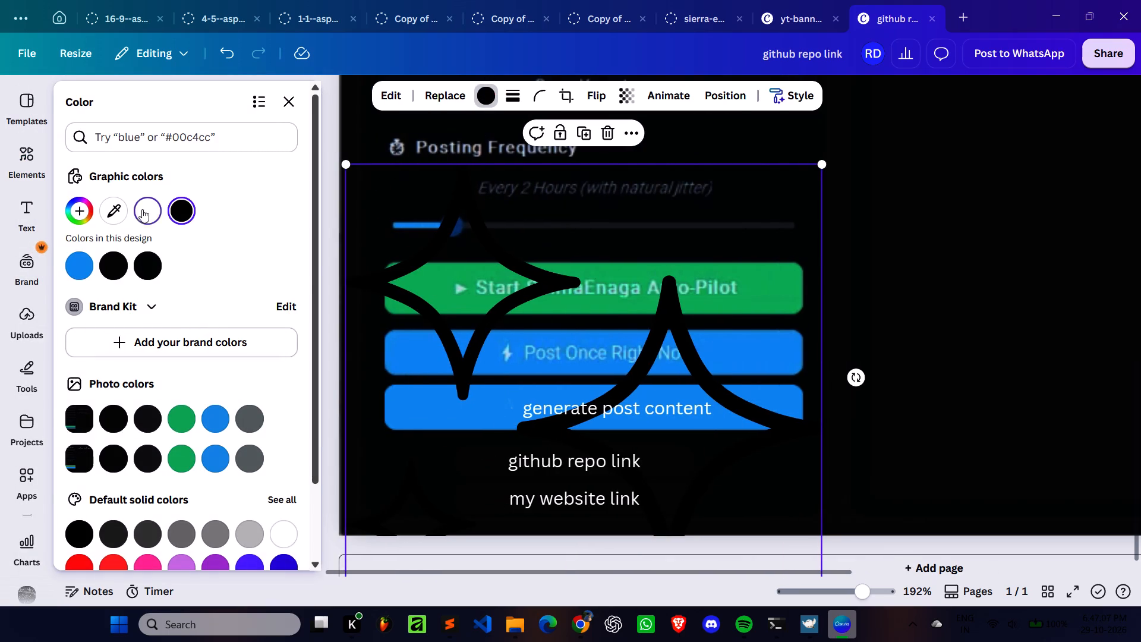
# Shrink the sparkle graphic to icon size and place it on the lower button, just before the "generate post content" label.
pyautogui.moveTo(341, 163); pyautogui.dragTo(713, 421)
pyautogui.moveTo(757, 492); pyautogui.dragTo(510, 303)
pyautogui.moveTo(434, 275); pyautogui.dragTo(526, 342)
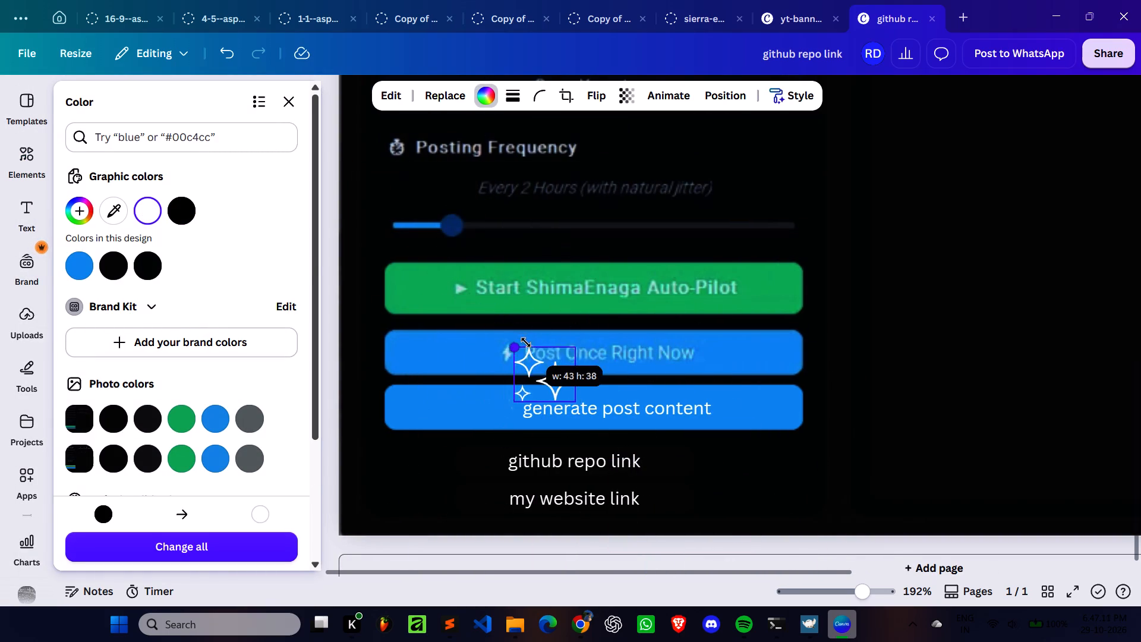
pyautogui.moveTo(526, 342); pyautogui.dragTo(551, 382)
pyautogui.moveTo(565, 389); pyautogui.dragTo(519, 407)
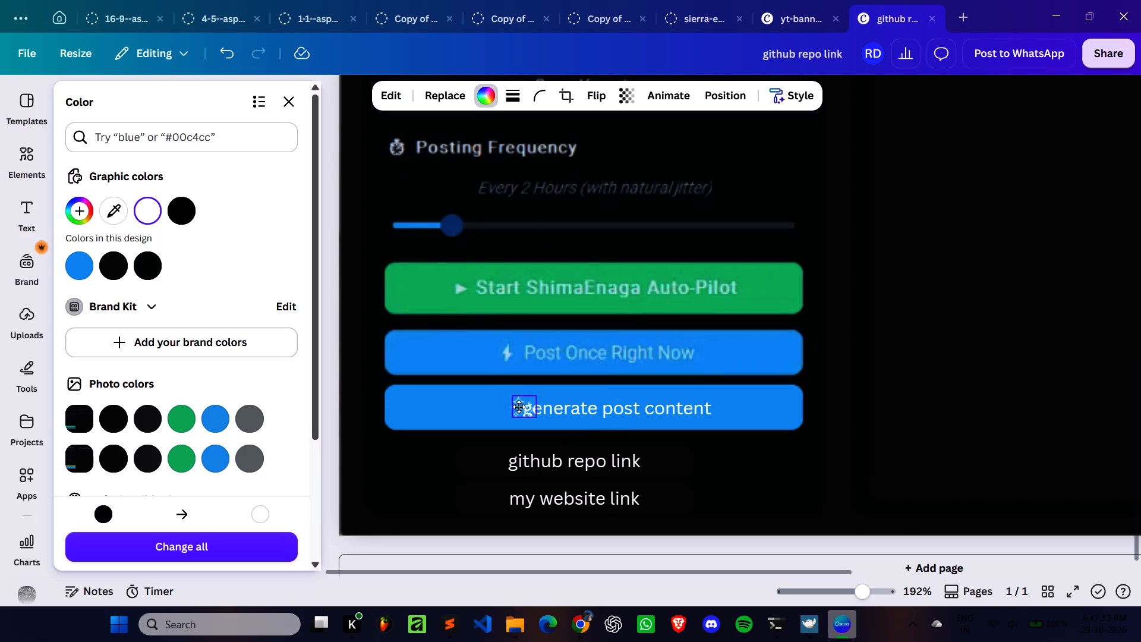
pyautogui.moveTo(519, 407); pyautogui.dragTo(511, 405)
pyautogui.click(900, 393)
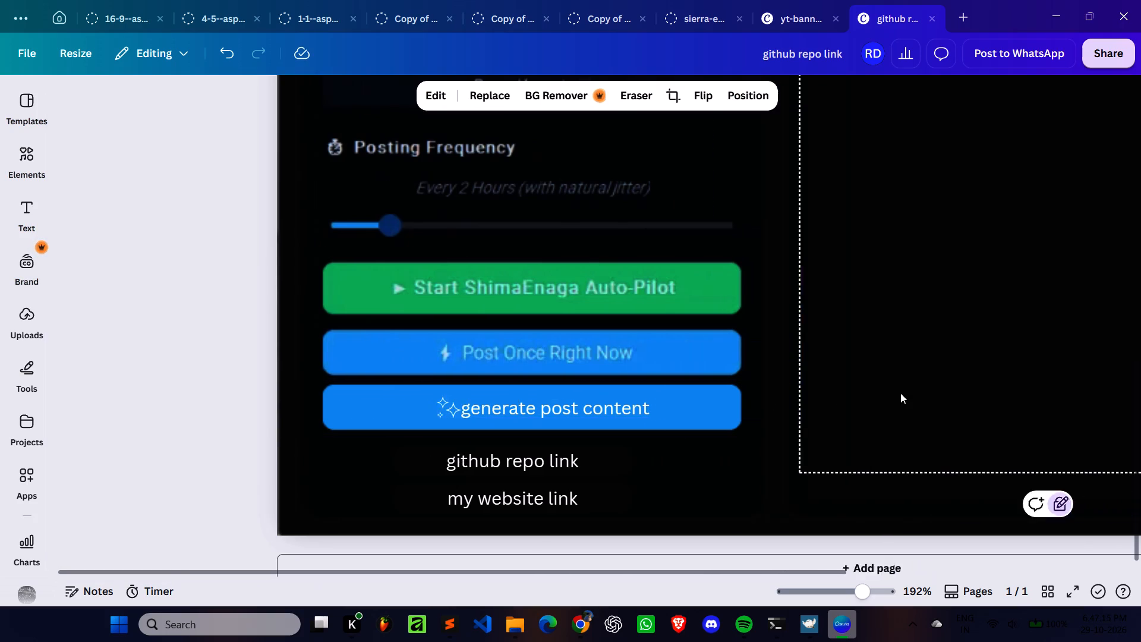
pyautogui.click(245, 408)
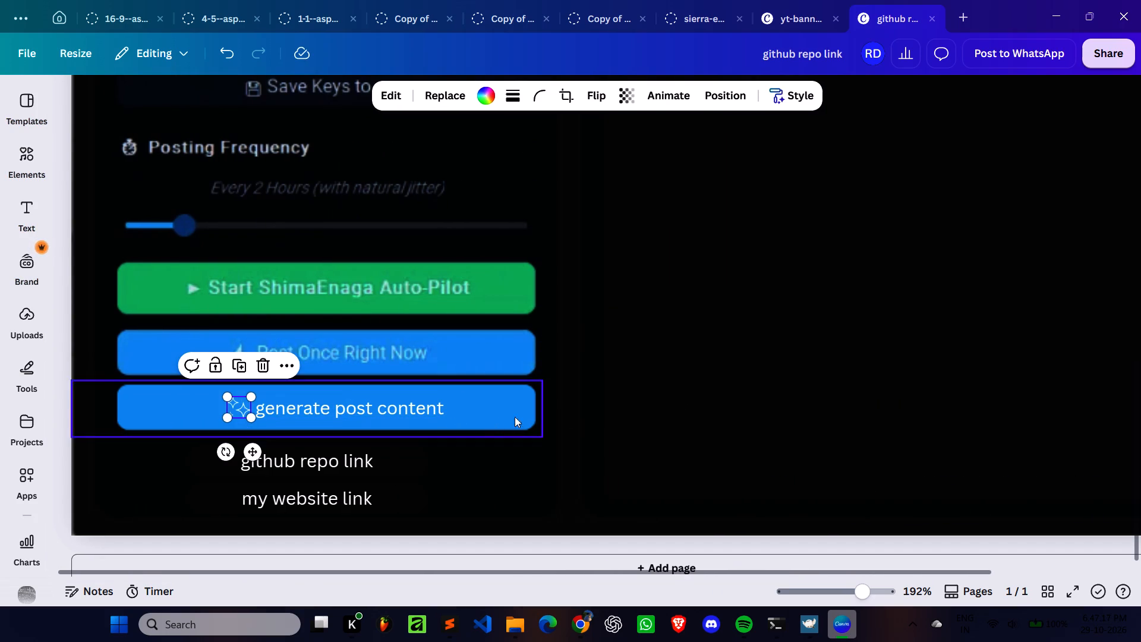
pyautogui.click(562, 408)
# Download the design as a PNG, replacing ui-rework.png in the Downloads folder, and close the Canva window.
pyautogui.keyDown('ctrl'); pyautogui.scroll(-2, 565, 401); pyautogui.keyUp('ctrl')
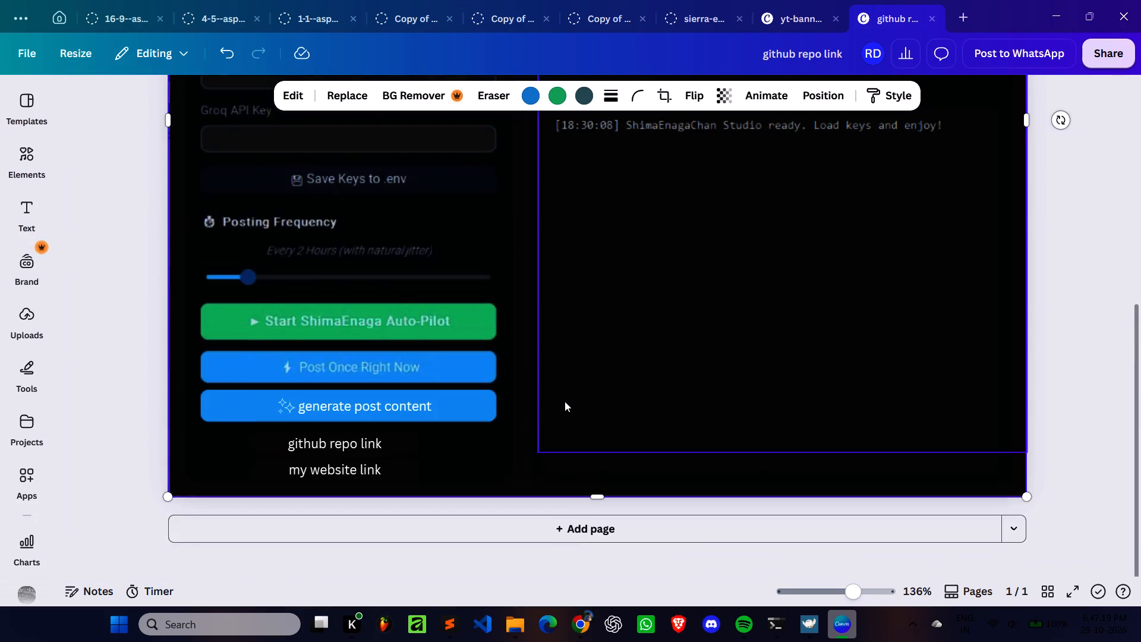
pyautogui.keyDown('ctrl'); pyautogui.scroll(-2, 565, 401); pyautogui.keyUp('ctrl')
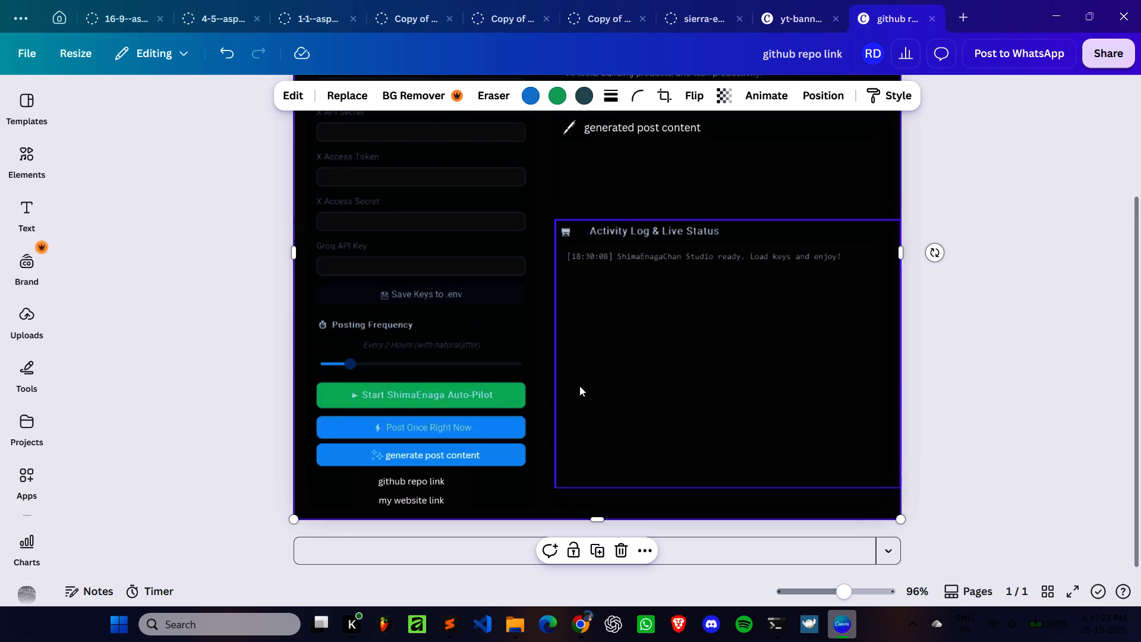
pyautogui.click(1122, 52)
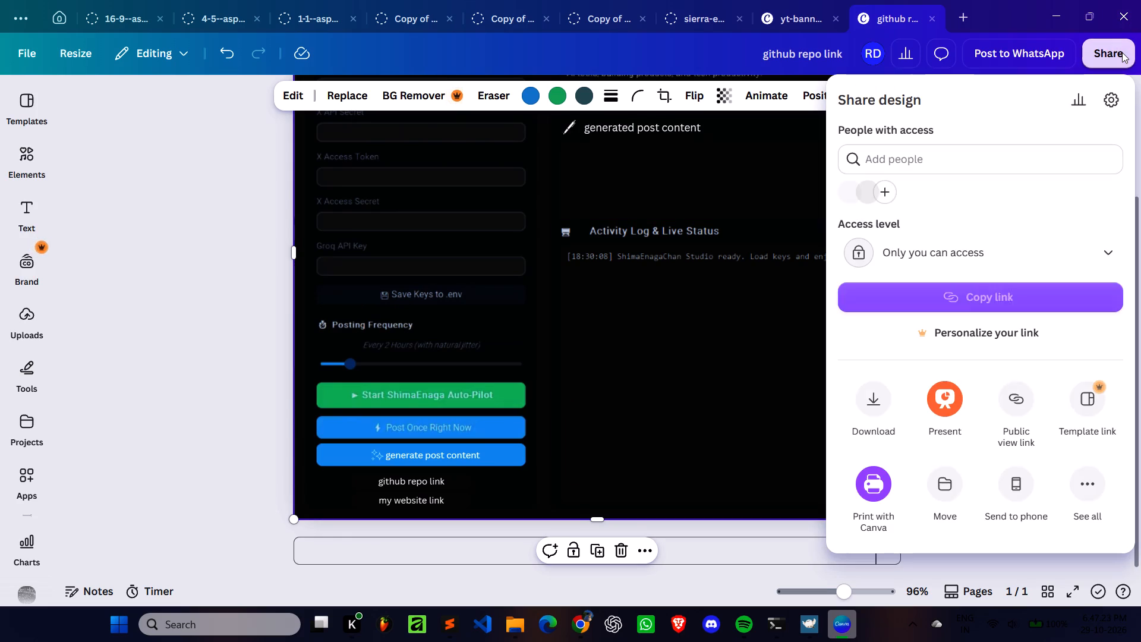
pyautogui.click(885, 413)
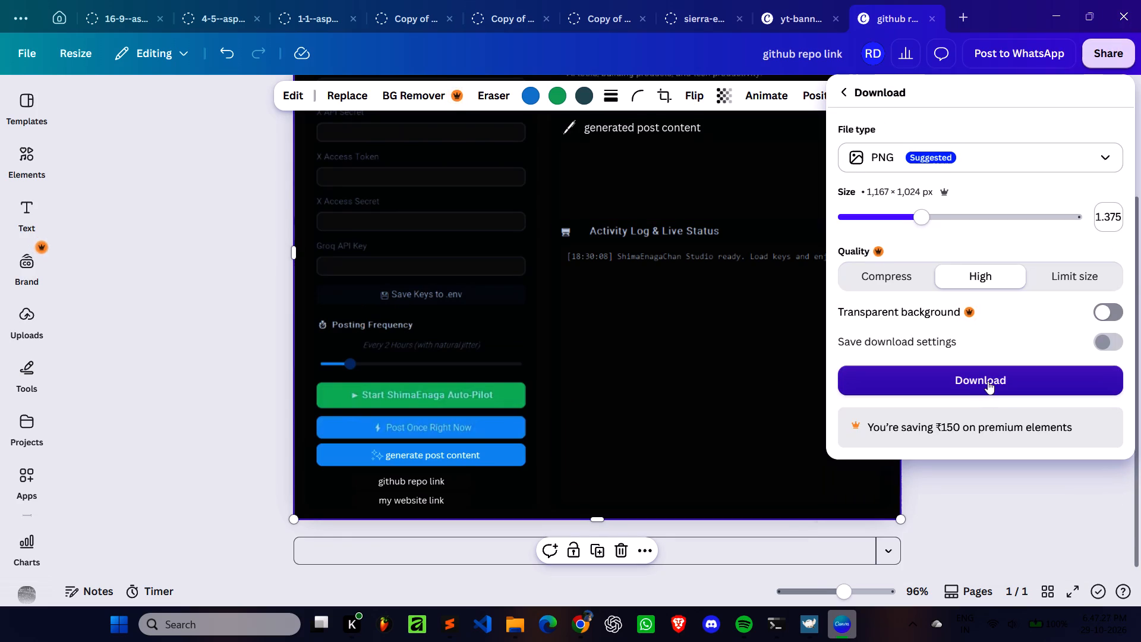
pyautogui.click(988, 381)
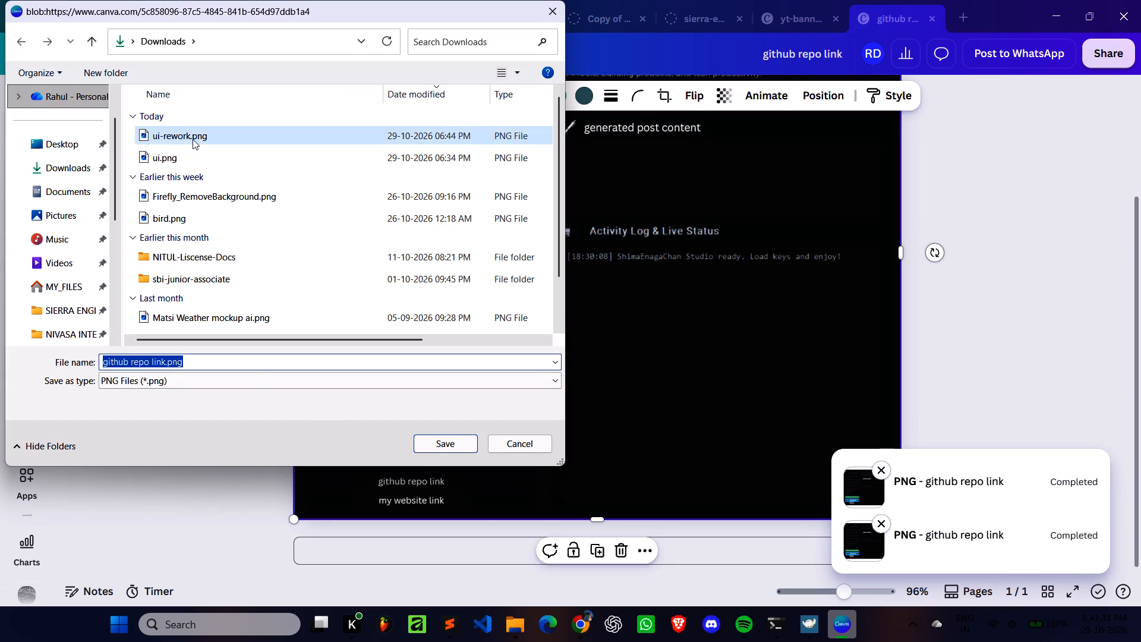
pyautogui.click(193, 139)
pyautogui.click(456, 447)
pyautogui.click(614, 312)
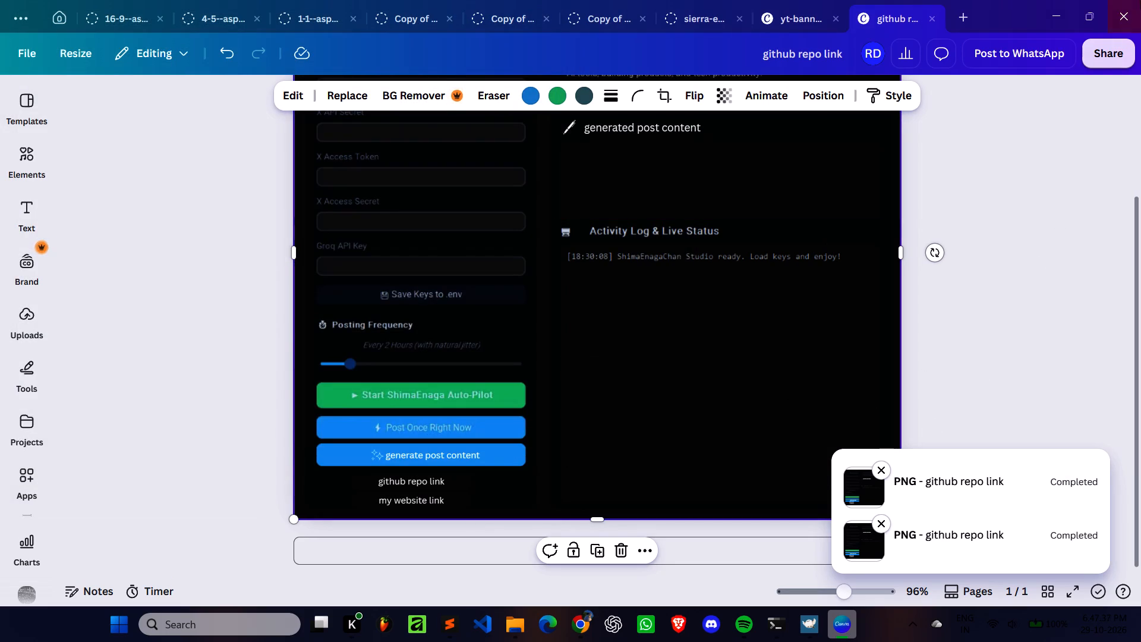
pyautogui.click(1140, 0)
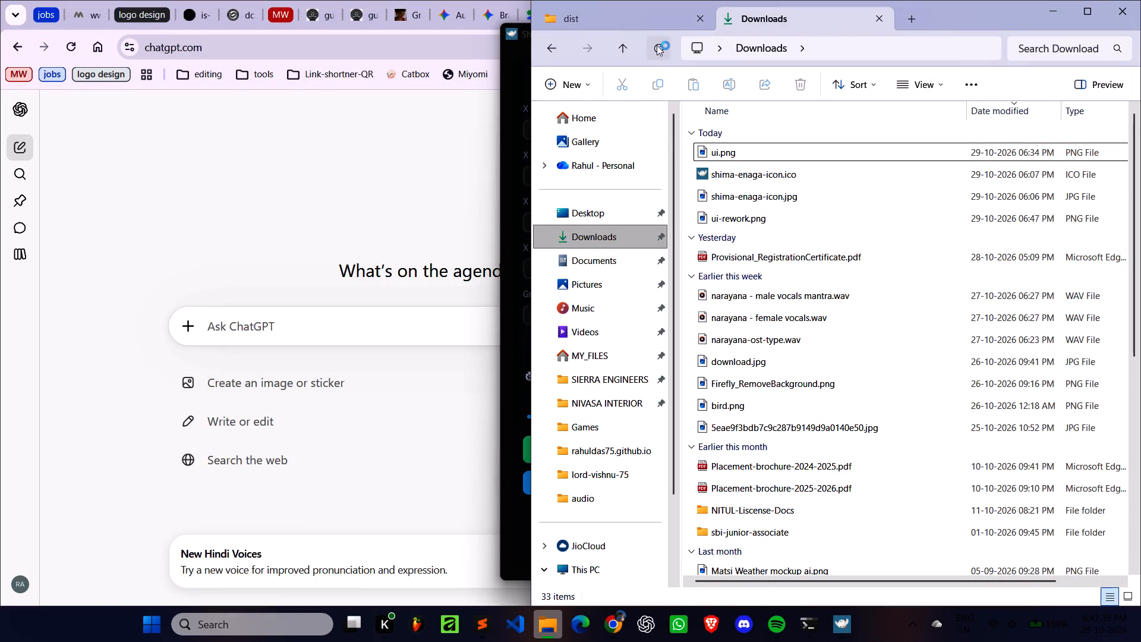
# Refresh the Downloads folder and examine the exported ui-rework.png in the image viewer, closing it when done.
pyautogui.click(657, 45)
pyautogui.doubleClick(746, 156)
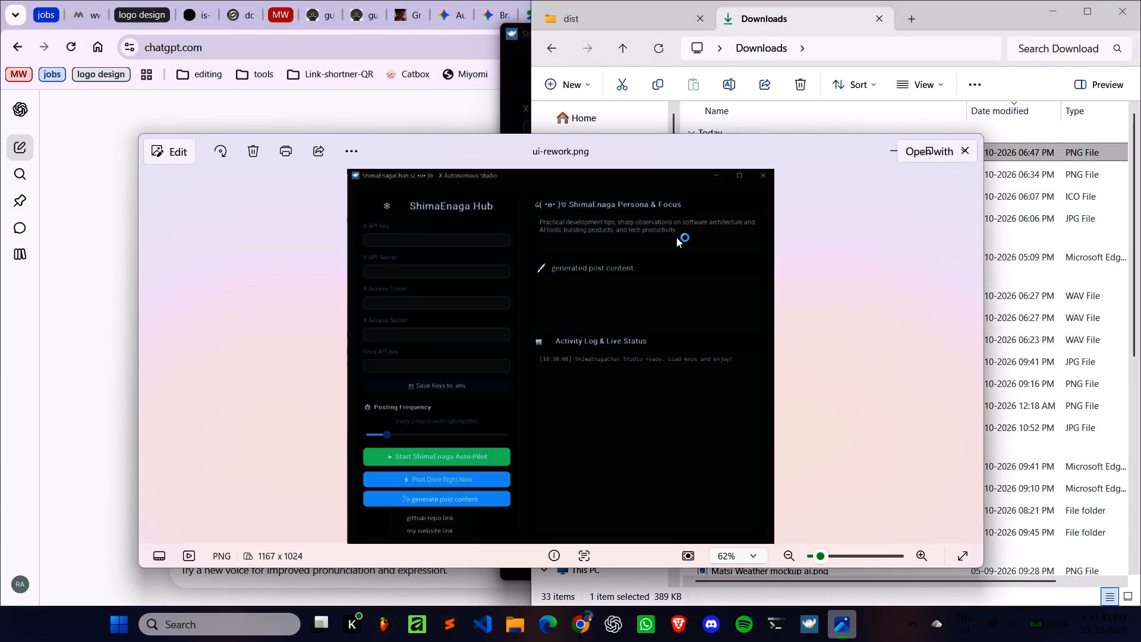
pyautogui.scroll(-1, 679, 272)
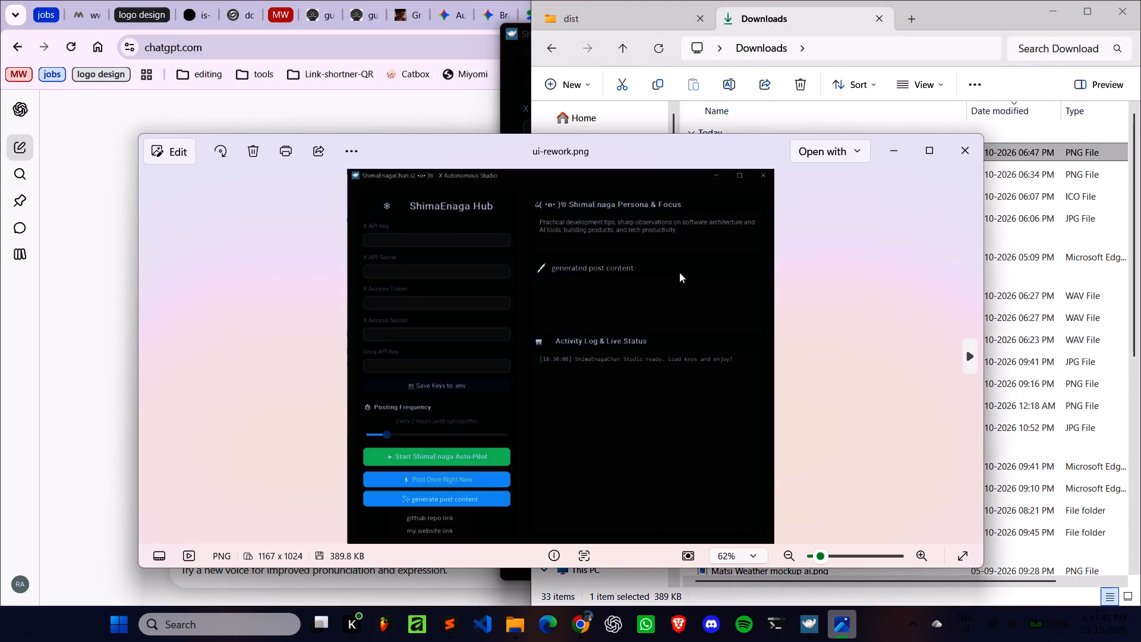
pyautogui.click(962, 151)
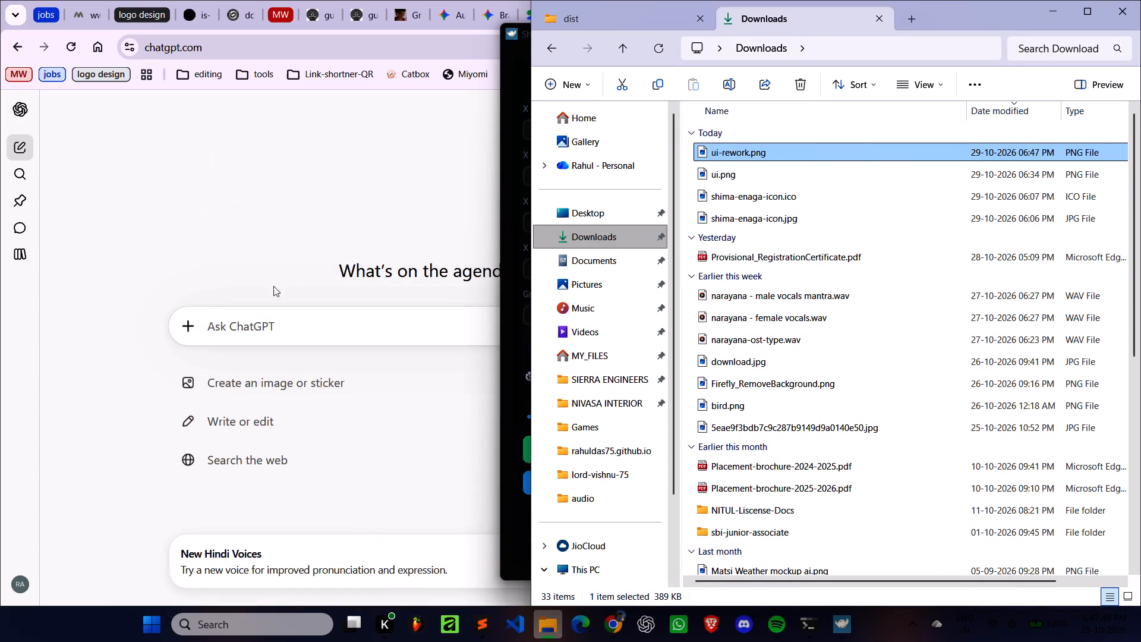
pyautogui.click(339, 161)
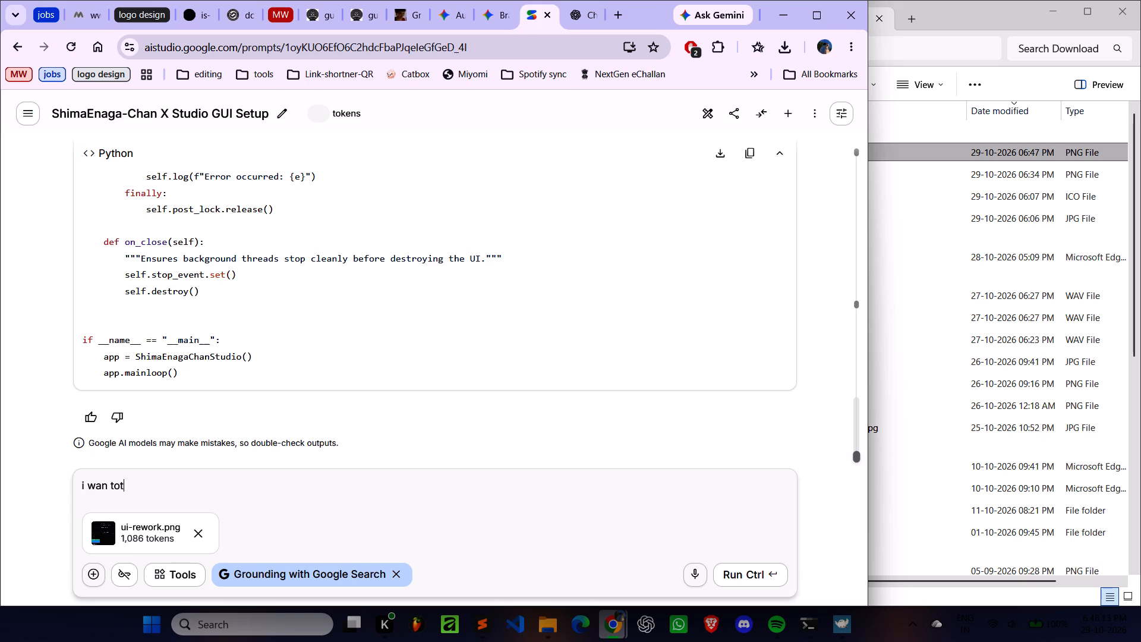
pyautogui.press('space')
pyautogui.press('BackSpace')
pyautogui.press('BackSpace')
pyautogui.press('BackSpace')
pyautogui.press('BackSpace')
pyautogui.write('to add')
pyautogui.press('space')
pyautogui.write('my')
pyautogui.press('space')
pyautogui.write('github')
pyautogui.press('space')
pyautogui.write('and')
pyautogui.press('space')
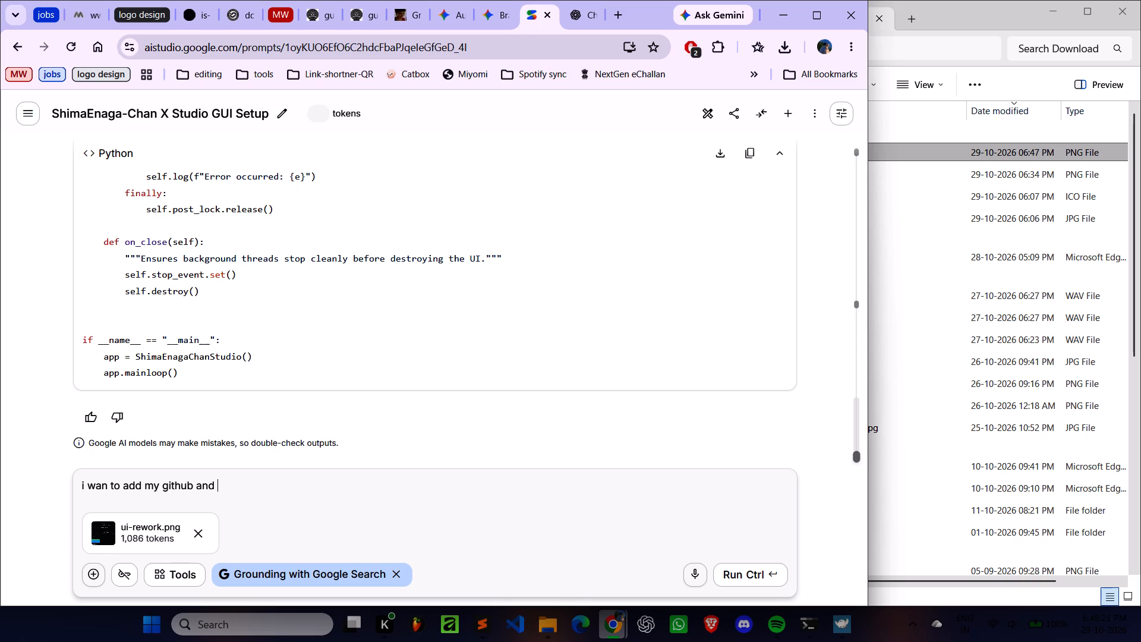
pyautogui.write('website link')
pyautogui.press('space')
pyautogui.write('at the boom')
pyautogui.press('space')
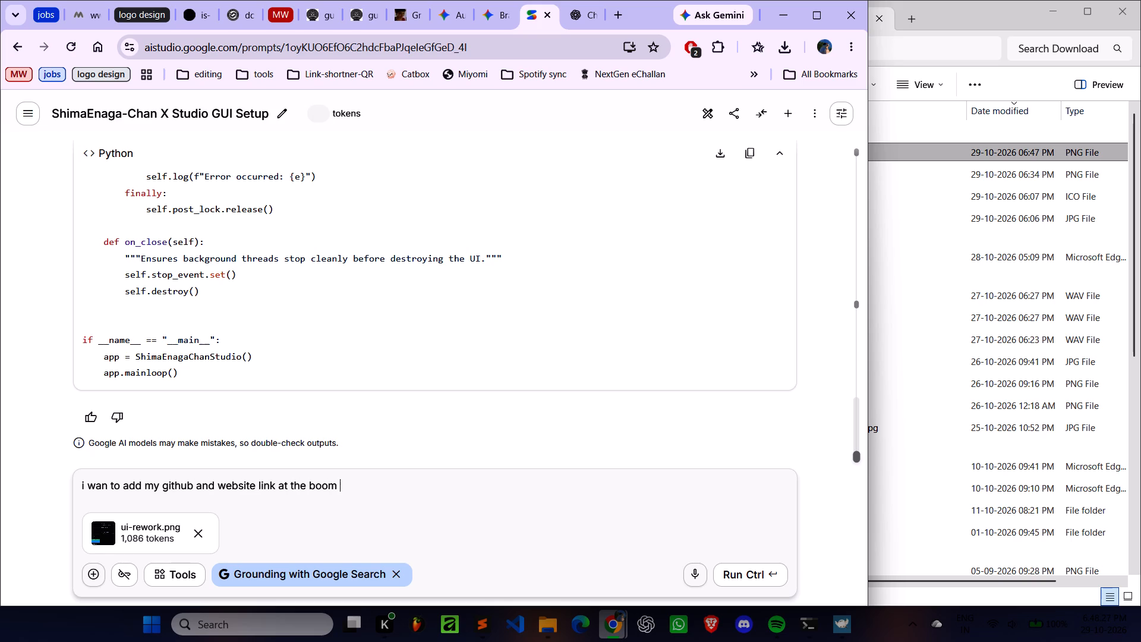